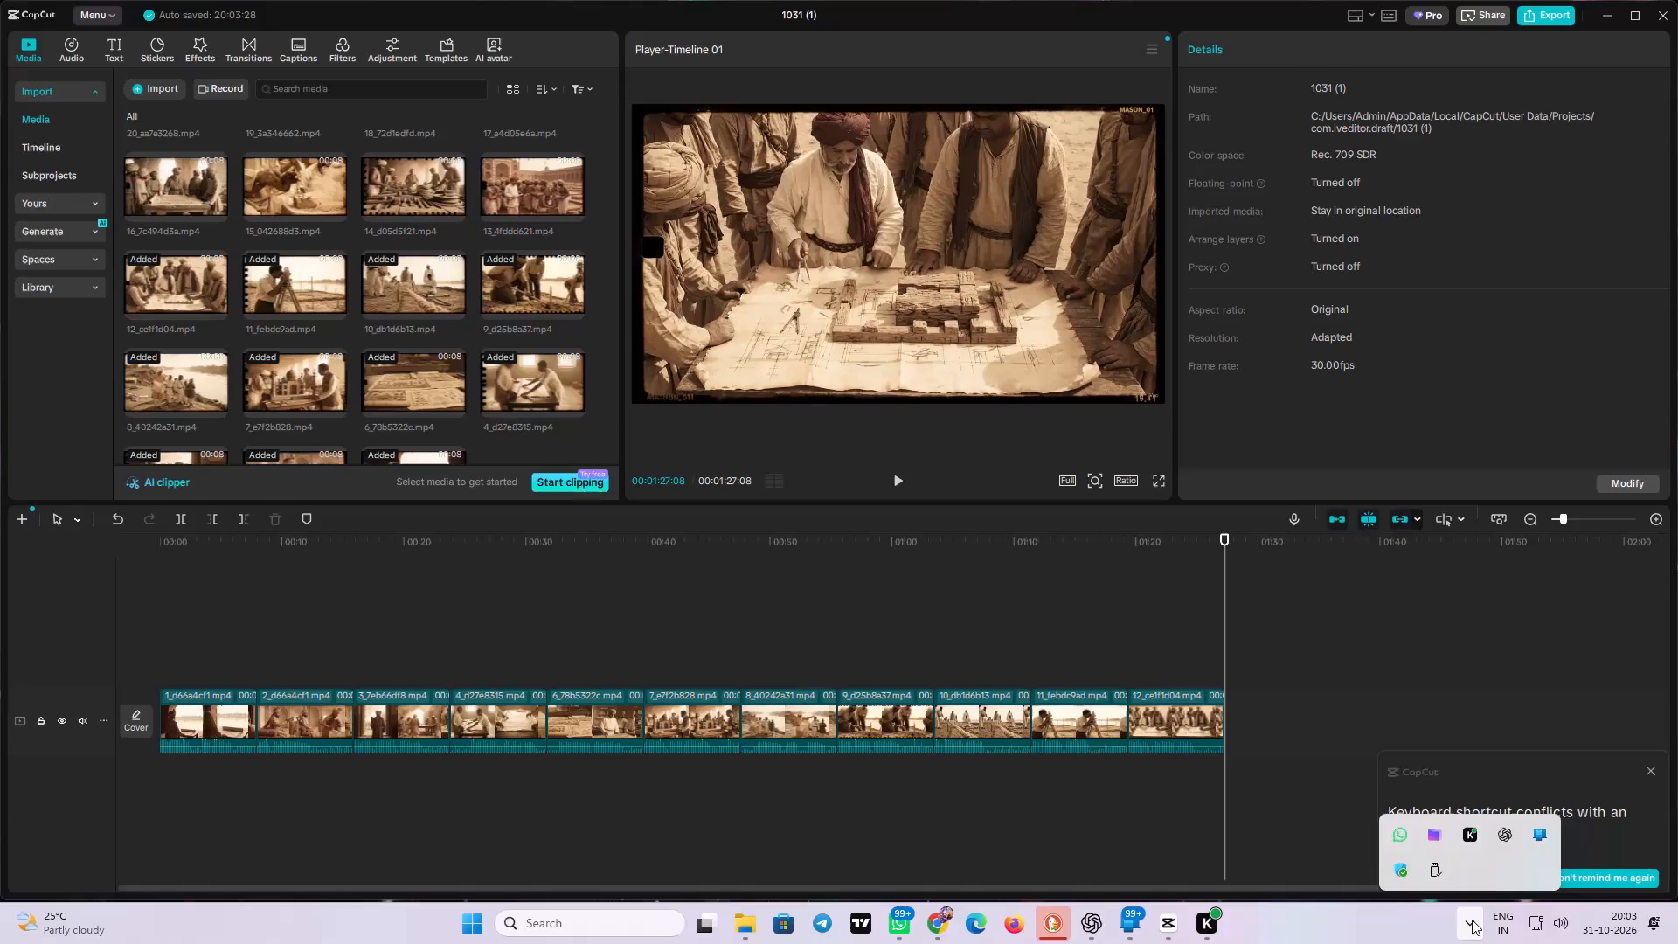
Dismiss the keyboard shortcut conflict notification.
left_click(1472, 920)
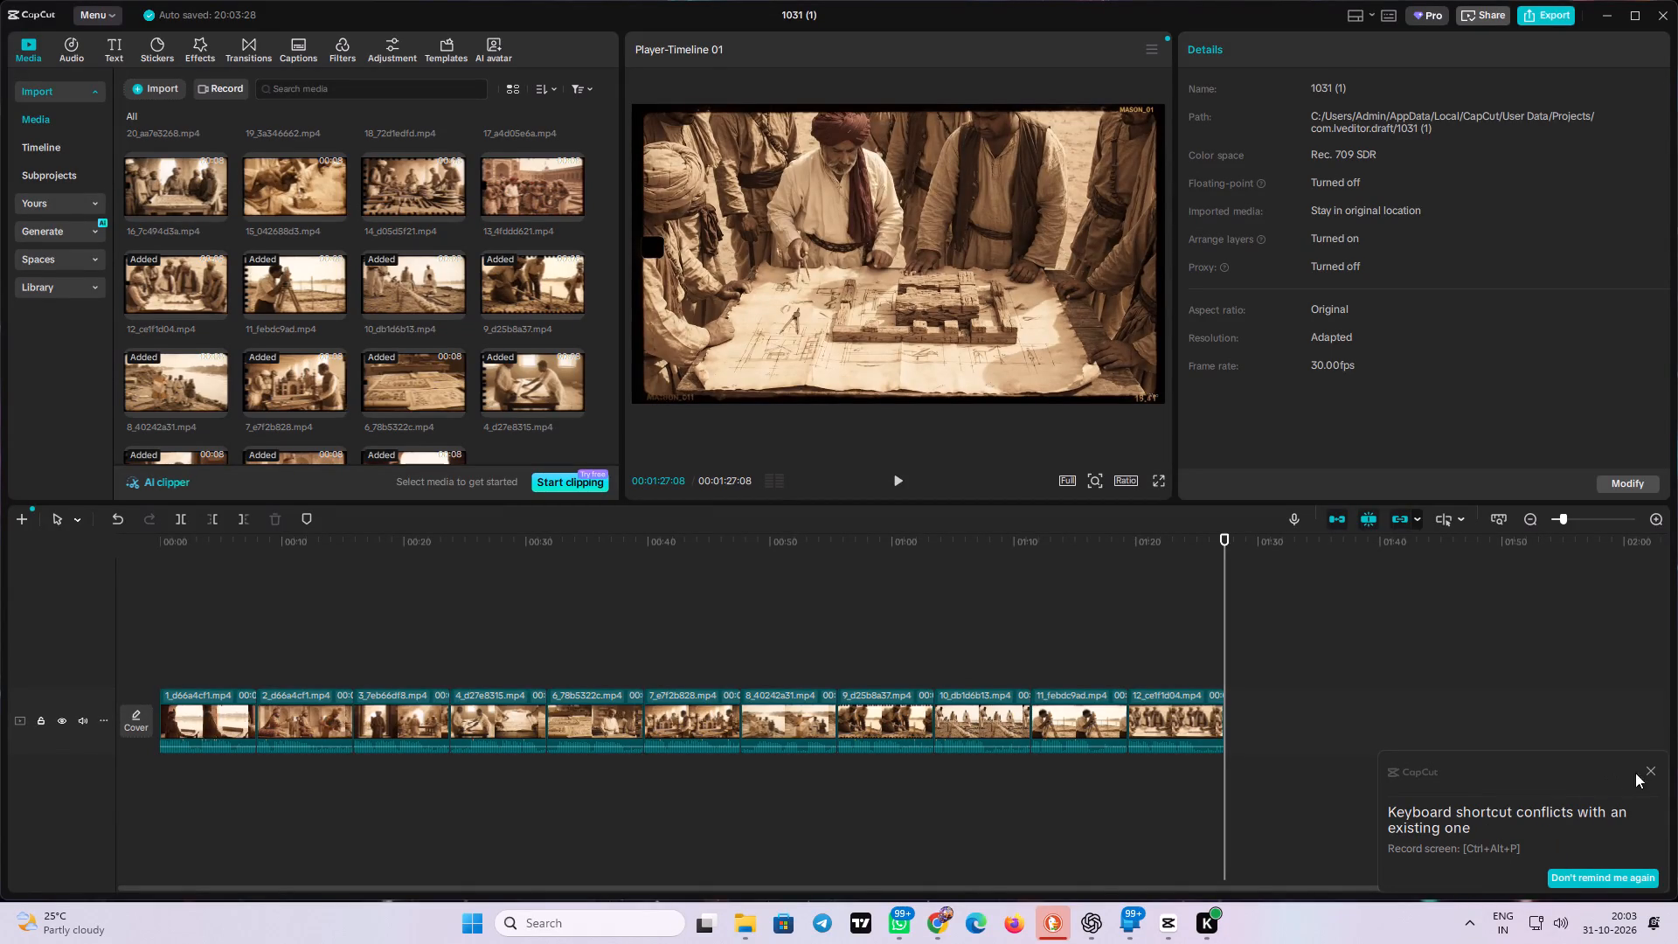
left_click(1649, 772)
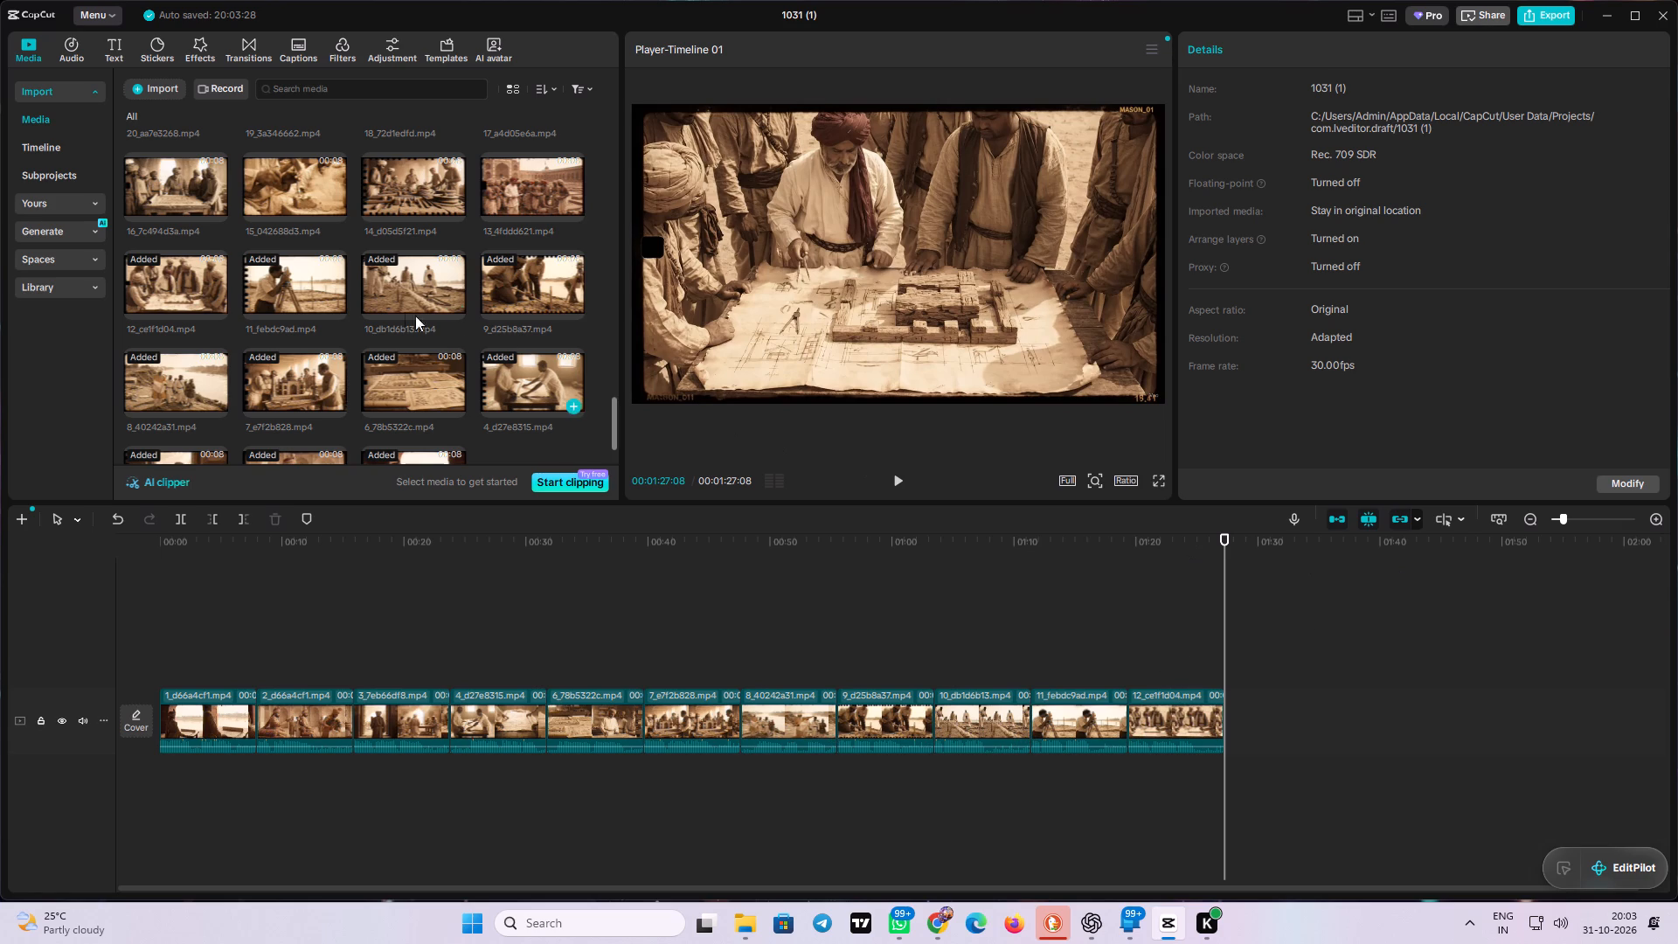
Append the clips numbered 13, 14, 15 and 16 in order to the end of the main timeline track.
left_click_drag(511, 196, 1058, 502)
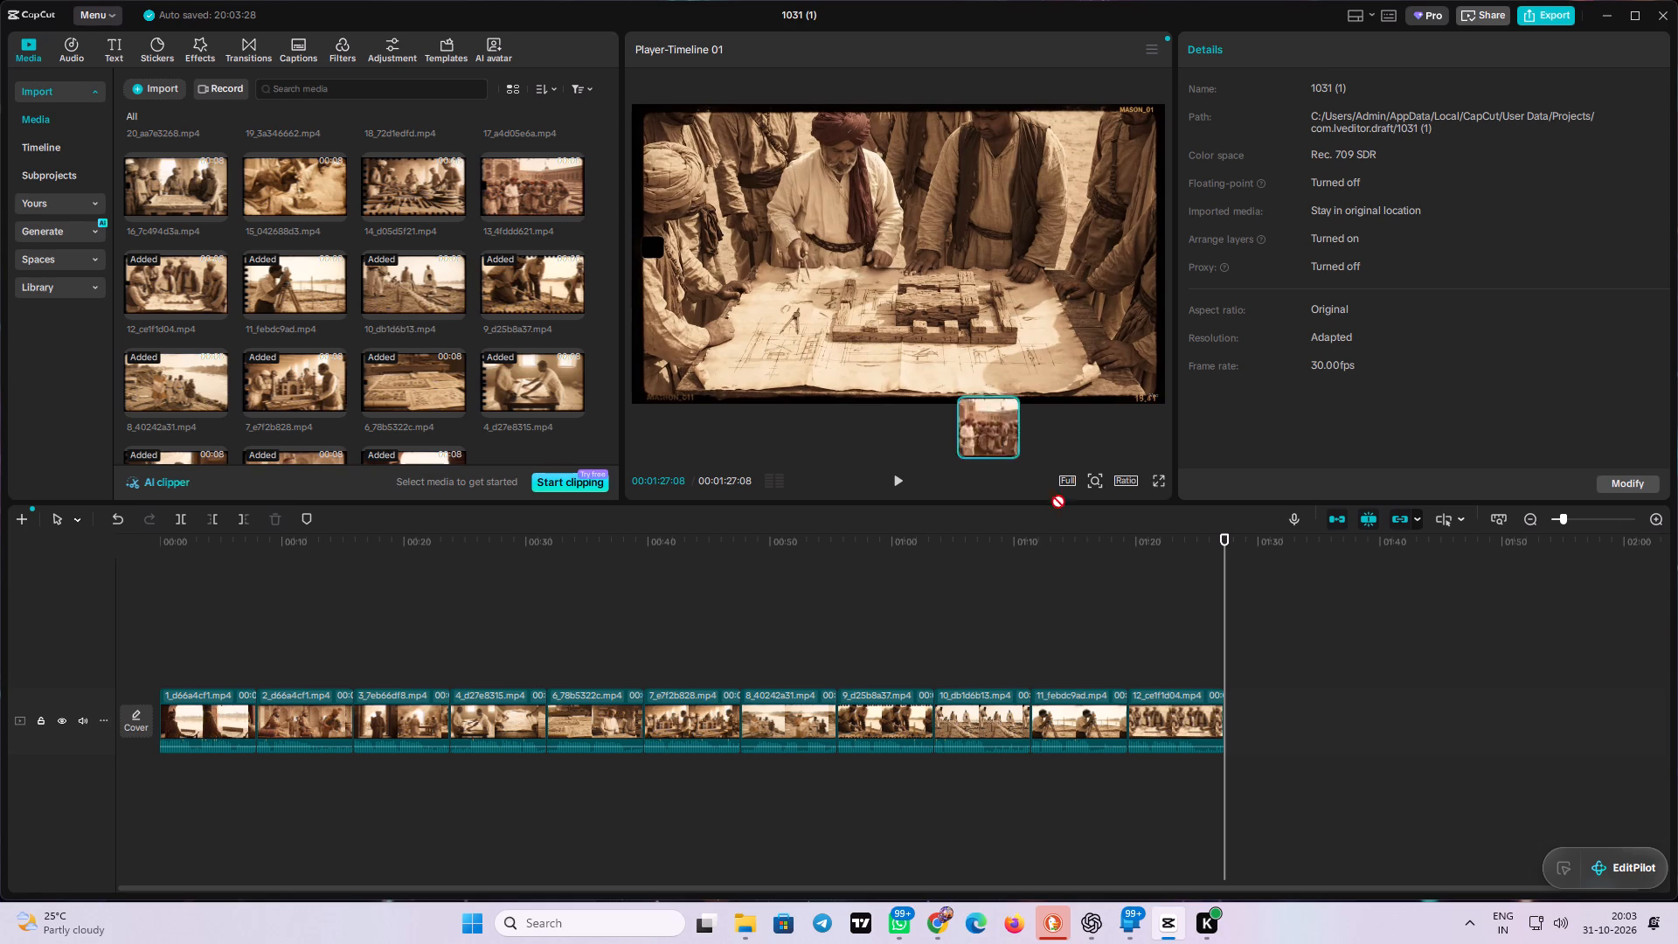
left_click_drag(1058, 502, 1250, 716)
left_click_drag(385, 190, 572, 258)
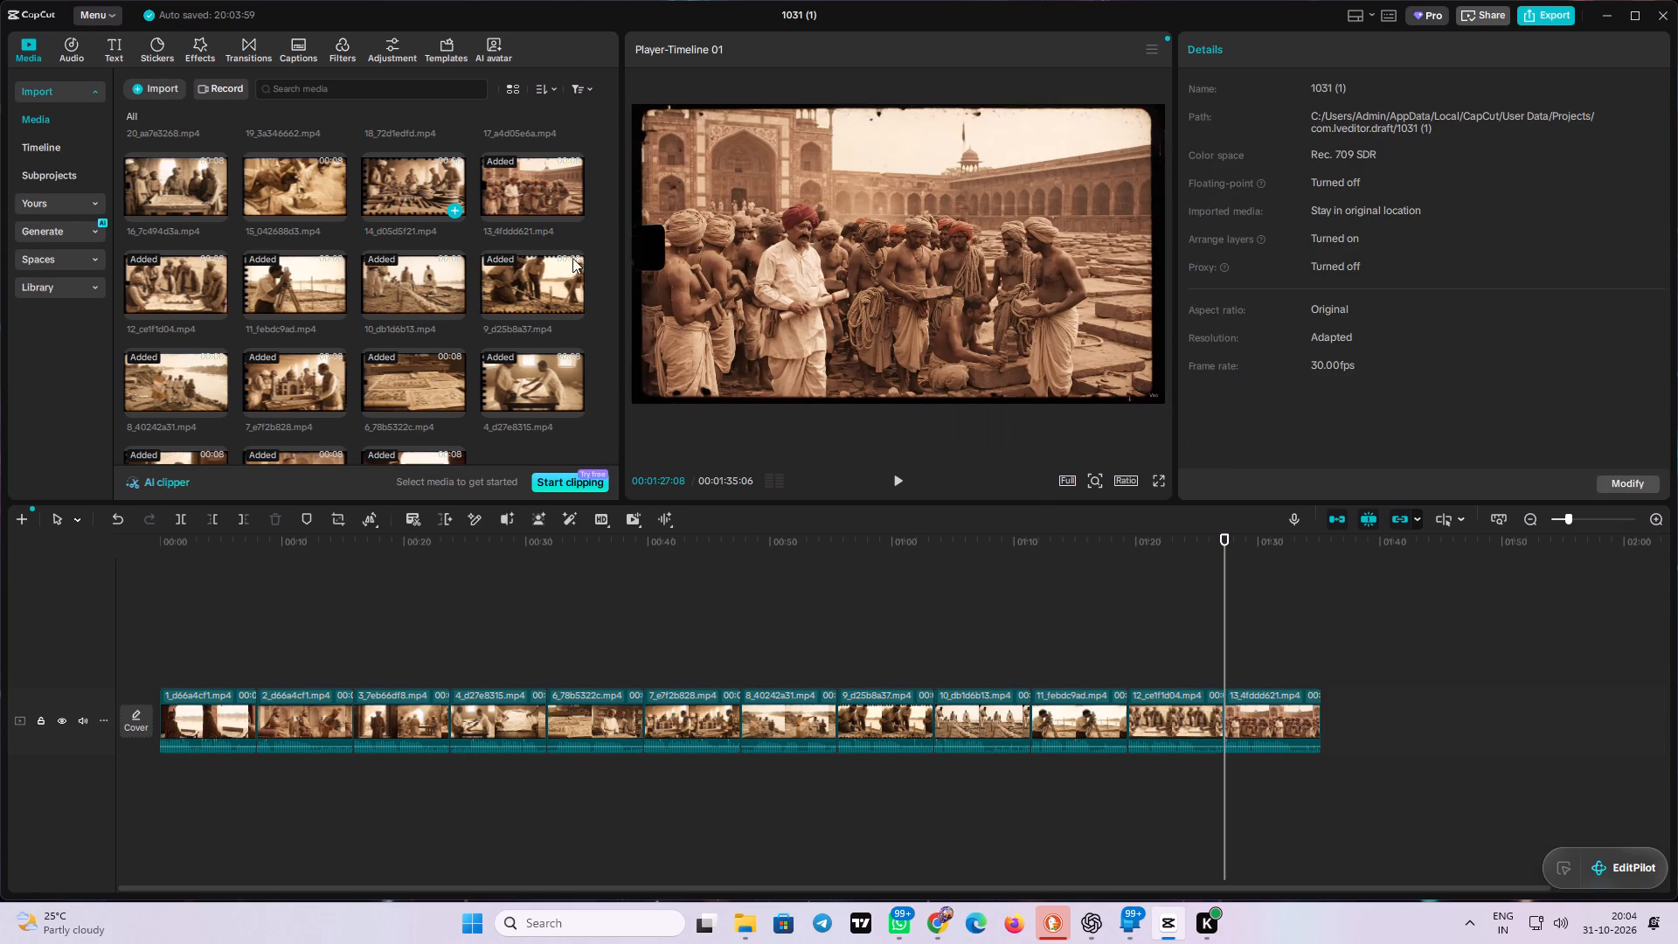
left_click_drag(572, 258, 1348, 727)
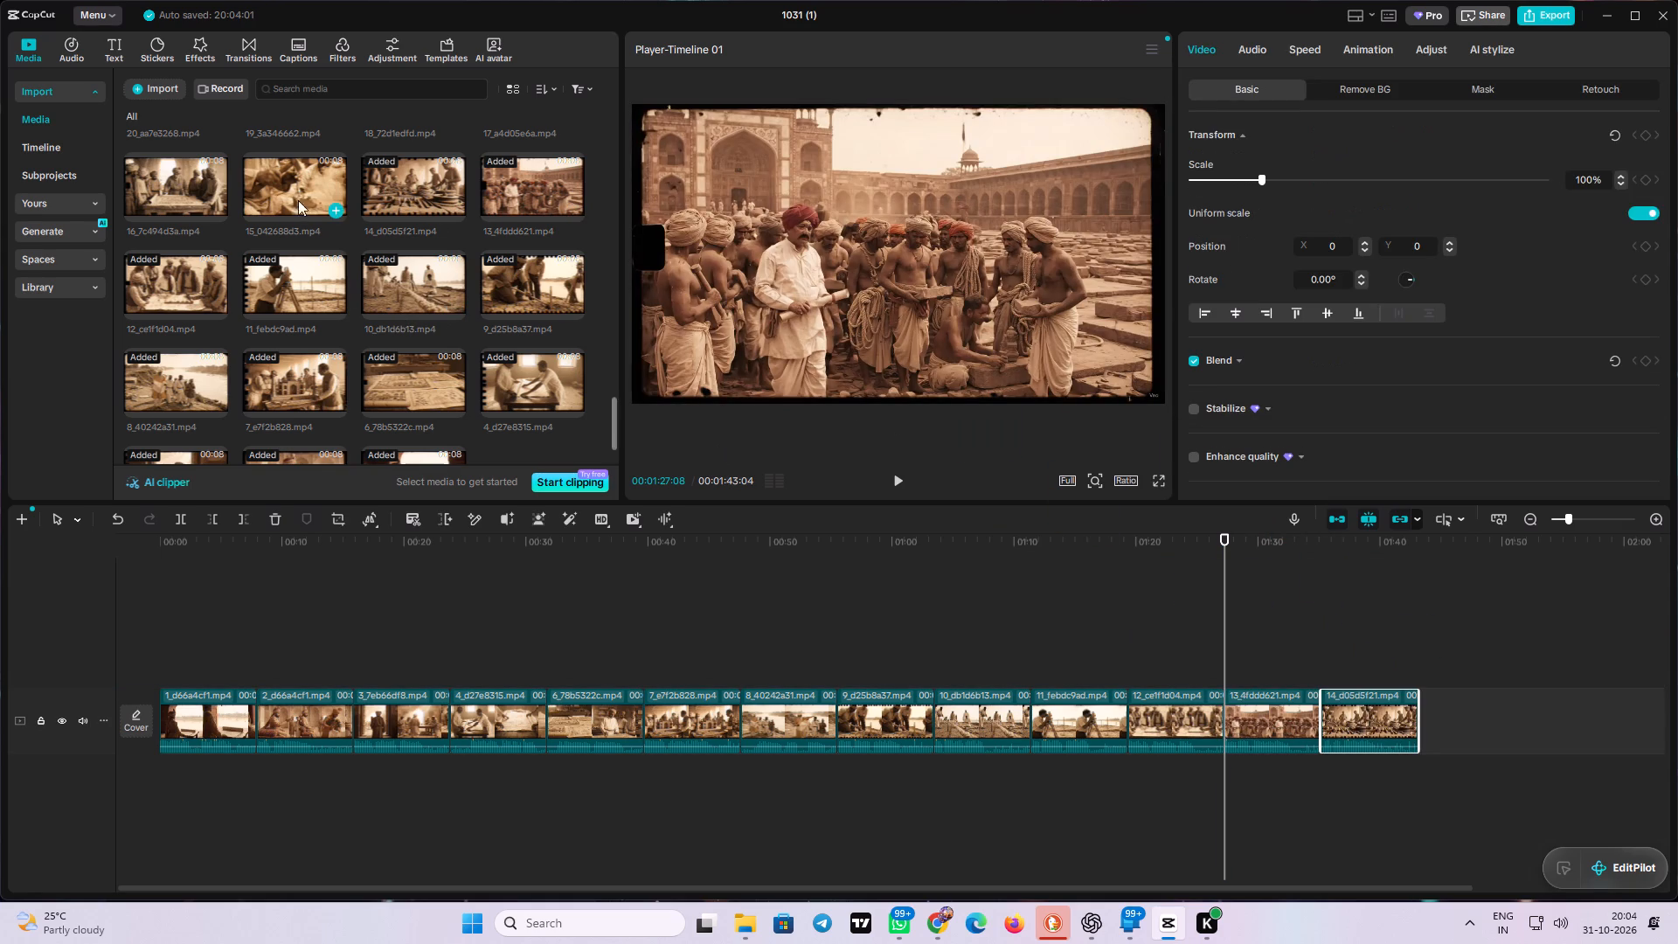
left_click_drag(275, 195, 1432, 710)
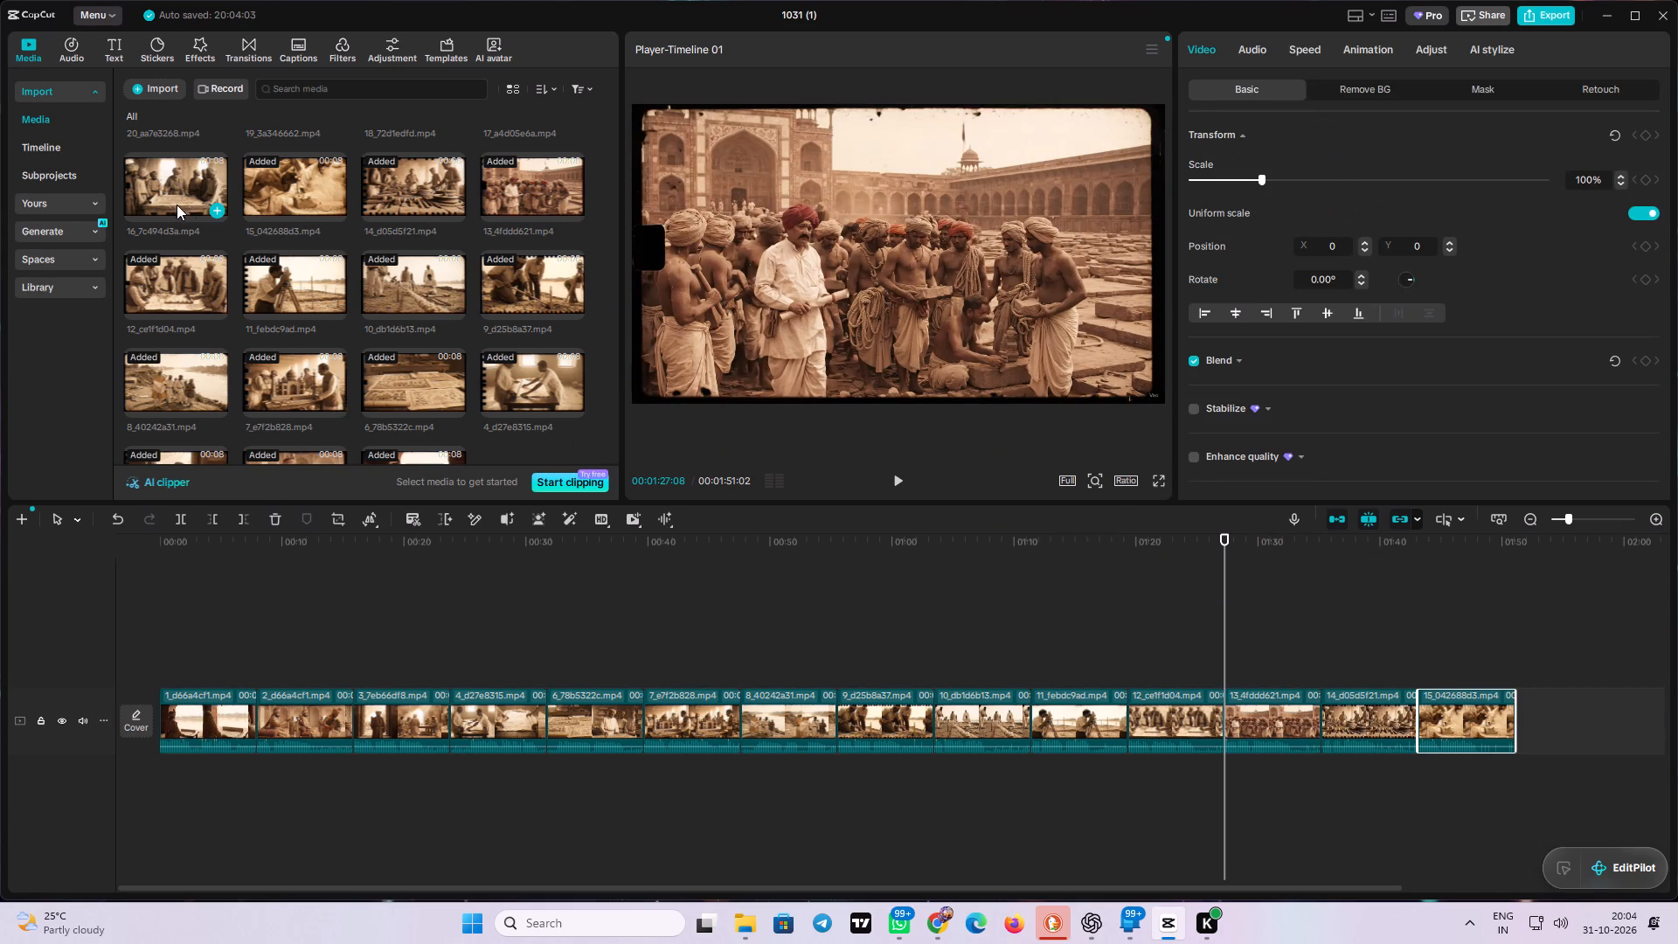
left_click_drag(170, 199, 1513, 721)
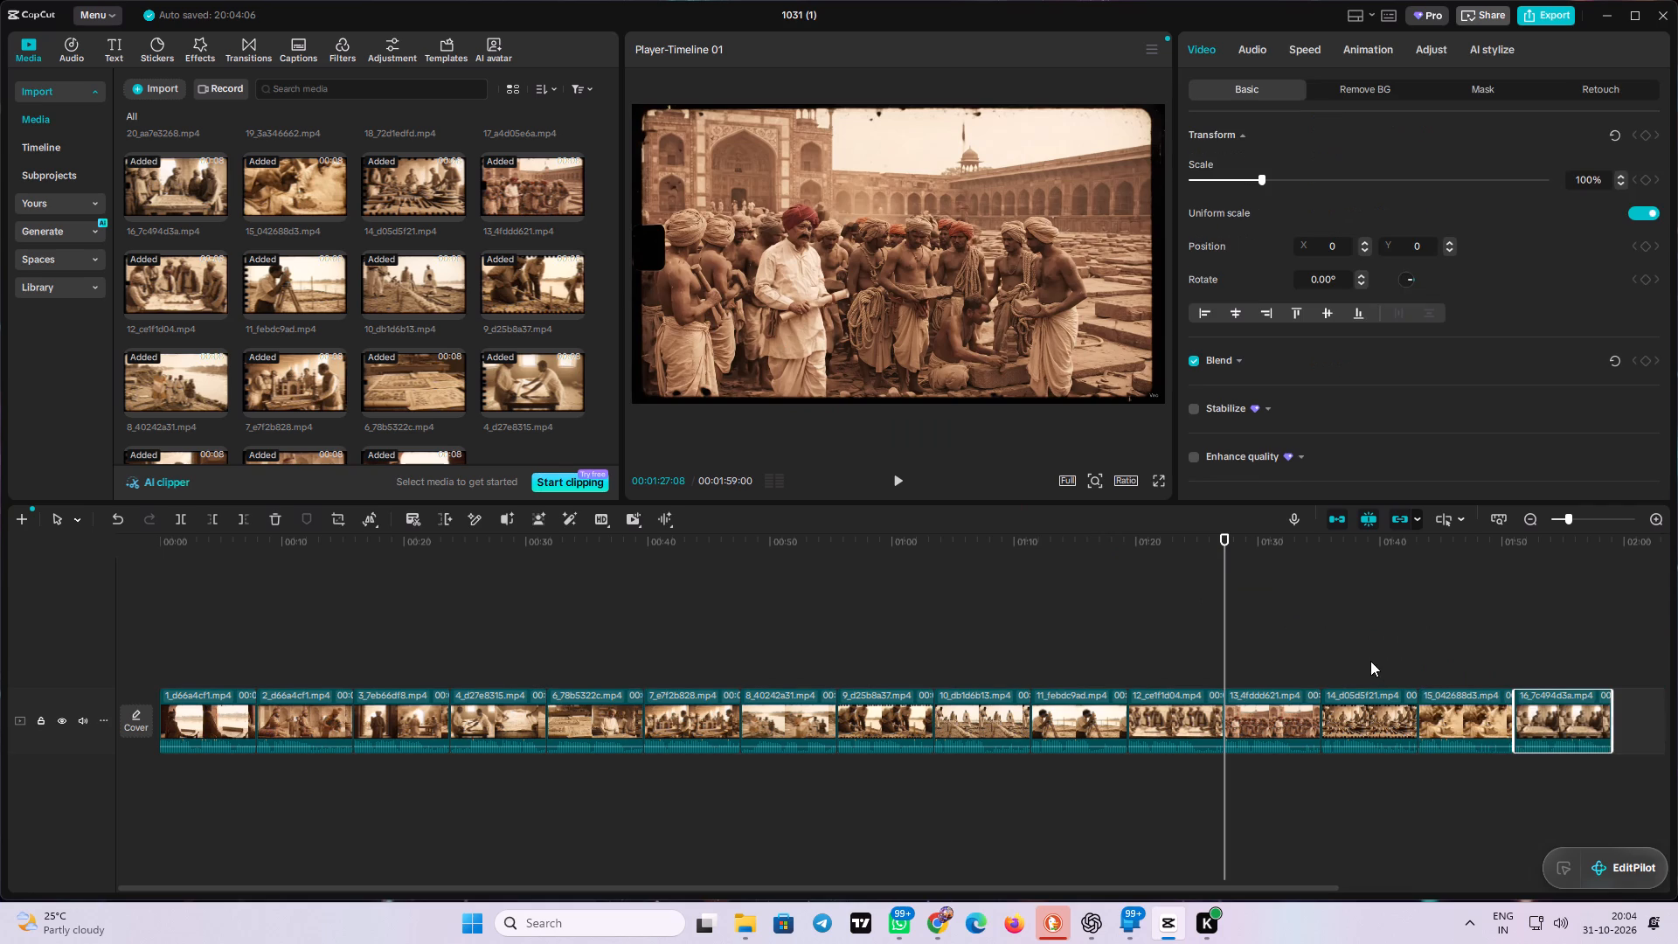
Append the clips numbered 17, 18, 19 and 20 in order after clip 16 on the main track.
key("ctrl+minus")
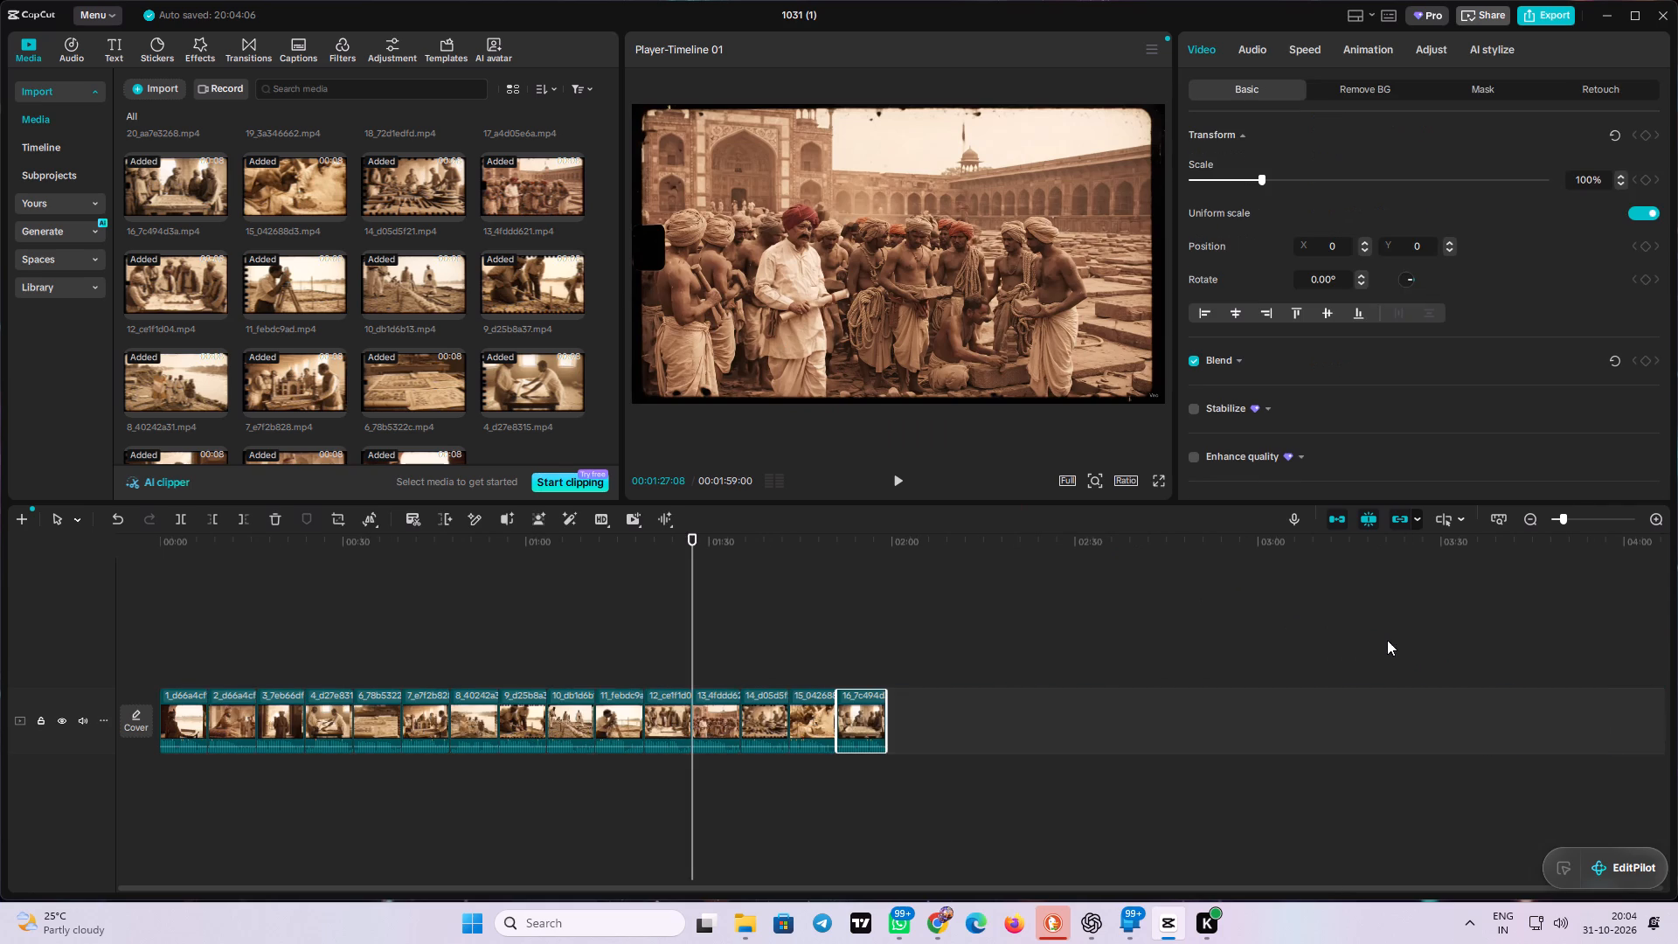
scroll(456, 284, "up", 1)
left_click_drag(511, 190, 558, 208)
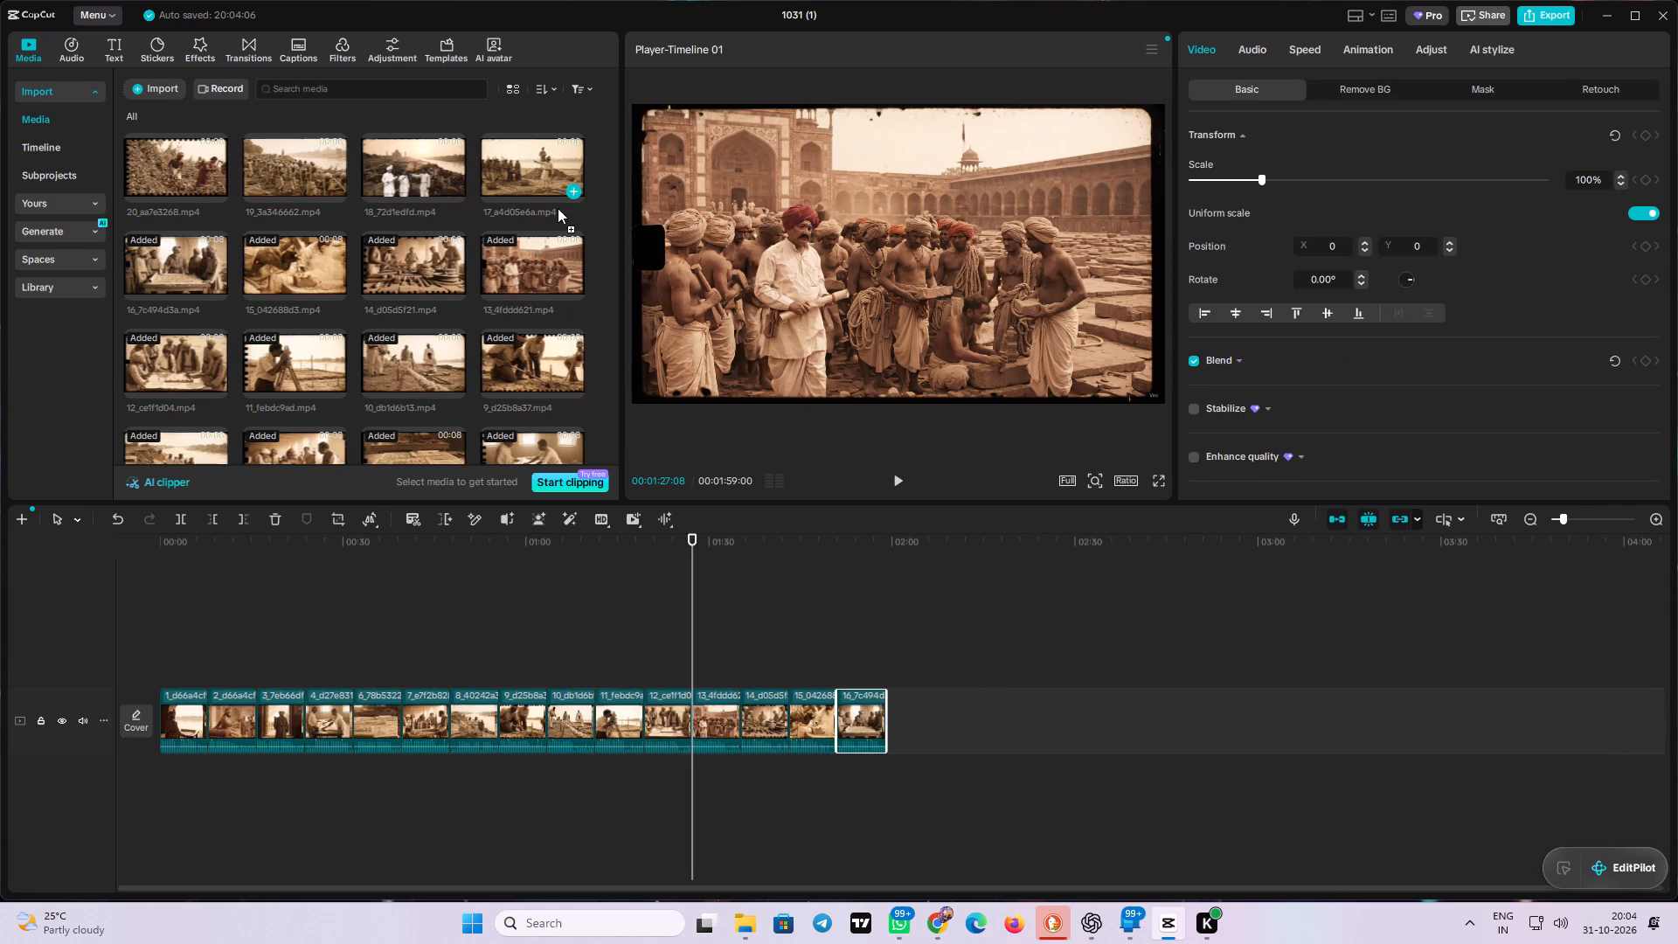
left_click_drag(558, 208, 901, 714)
left_click_drag(396, 159, 488, 213)
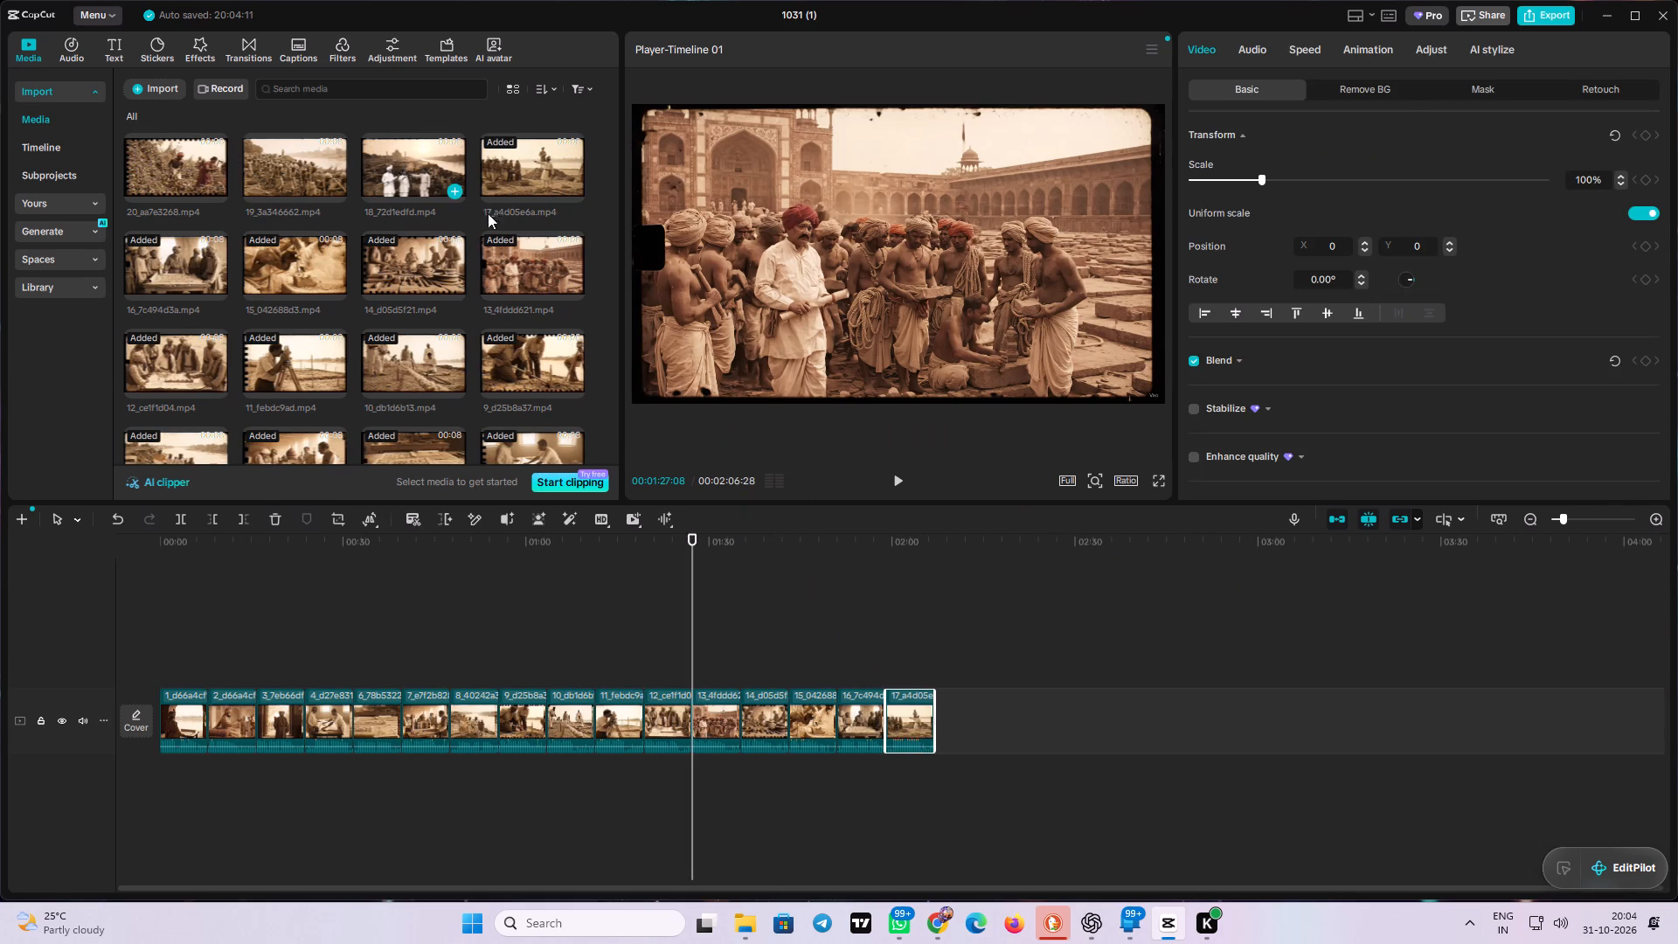
left_click_drag(488, 213, 960, 702)
left_click_drag(274, 168, 382, 232)
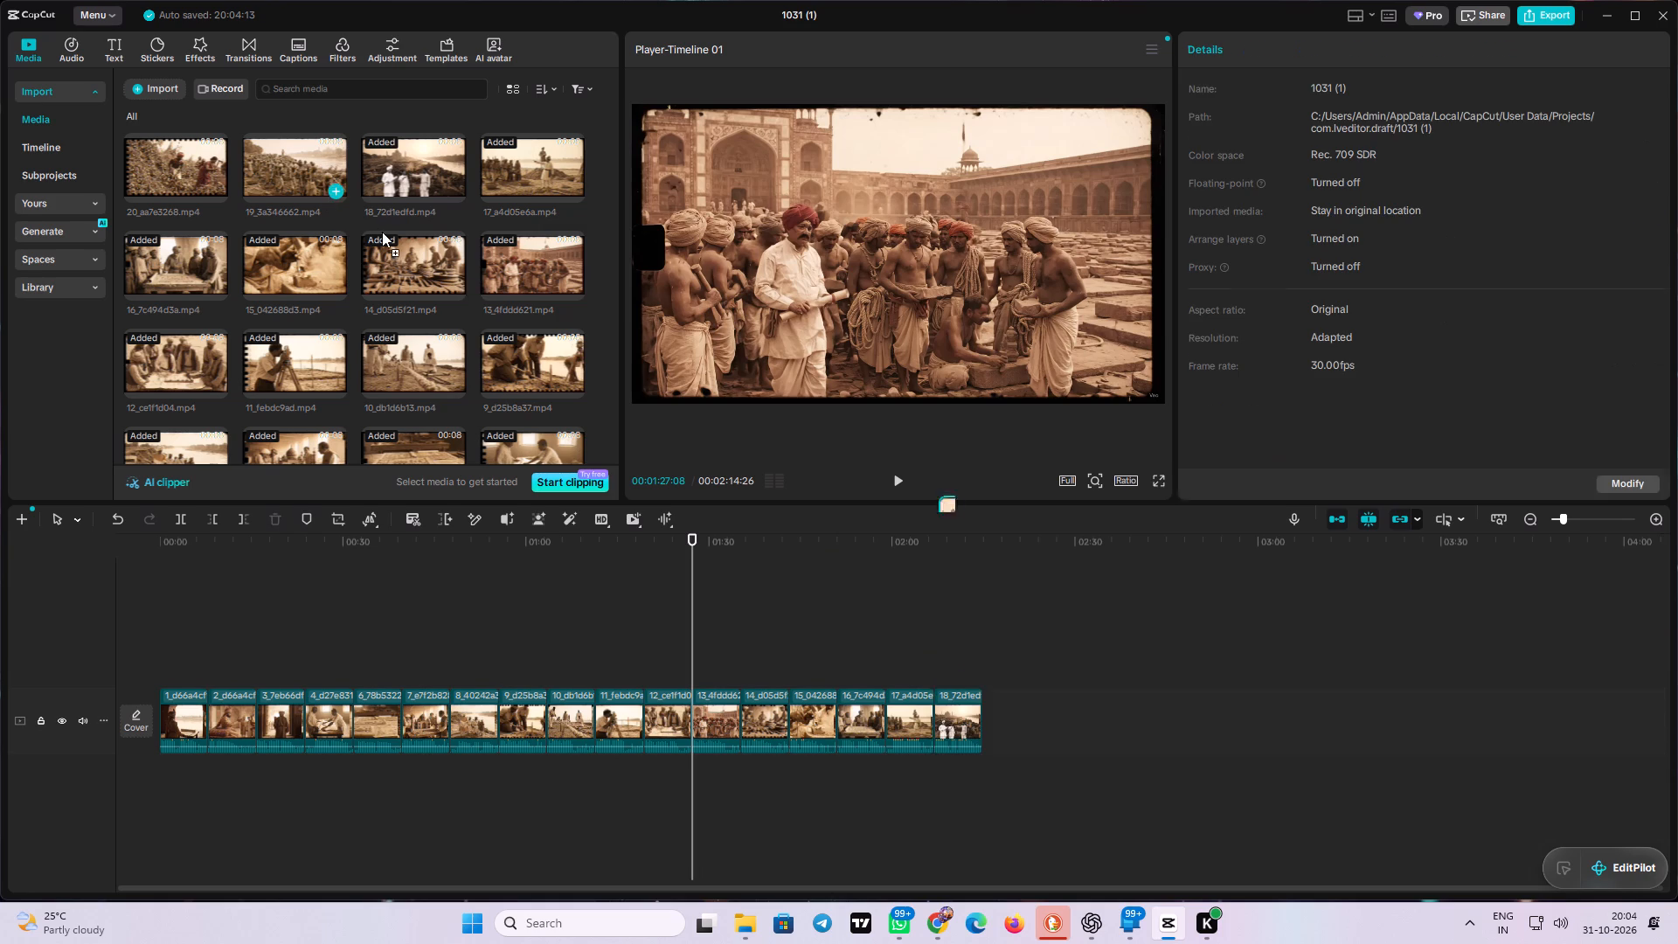
left_click_drag(382, 232, 998, 713)
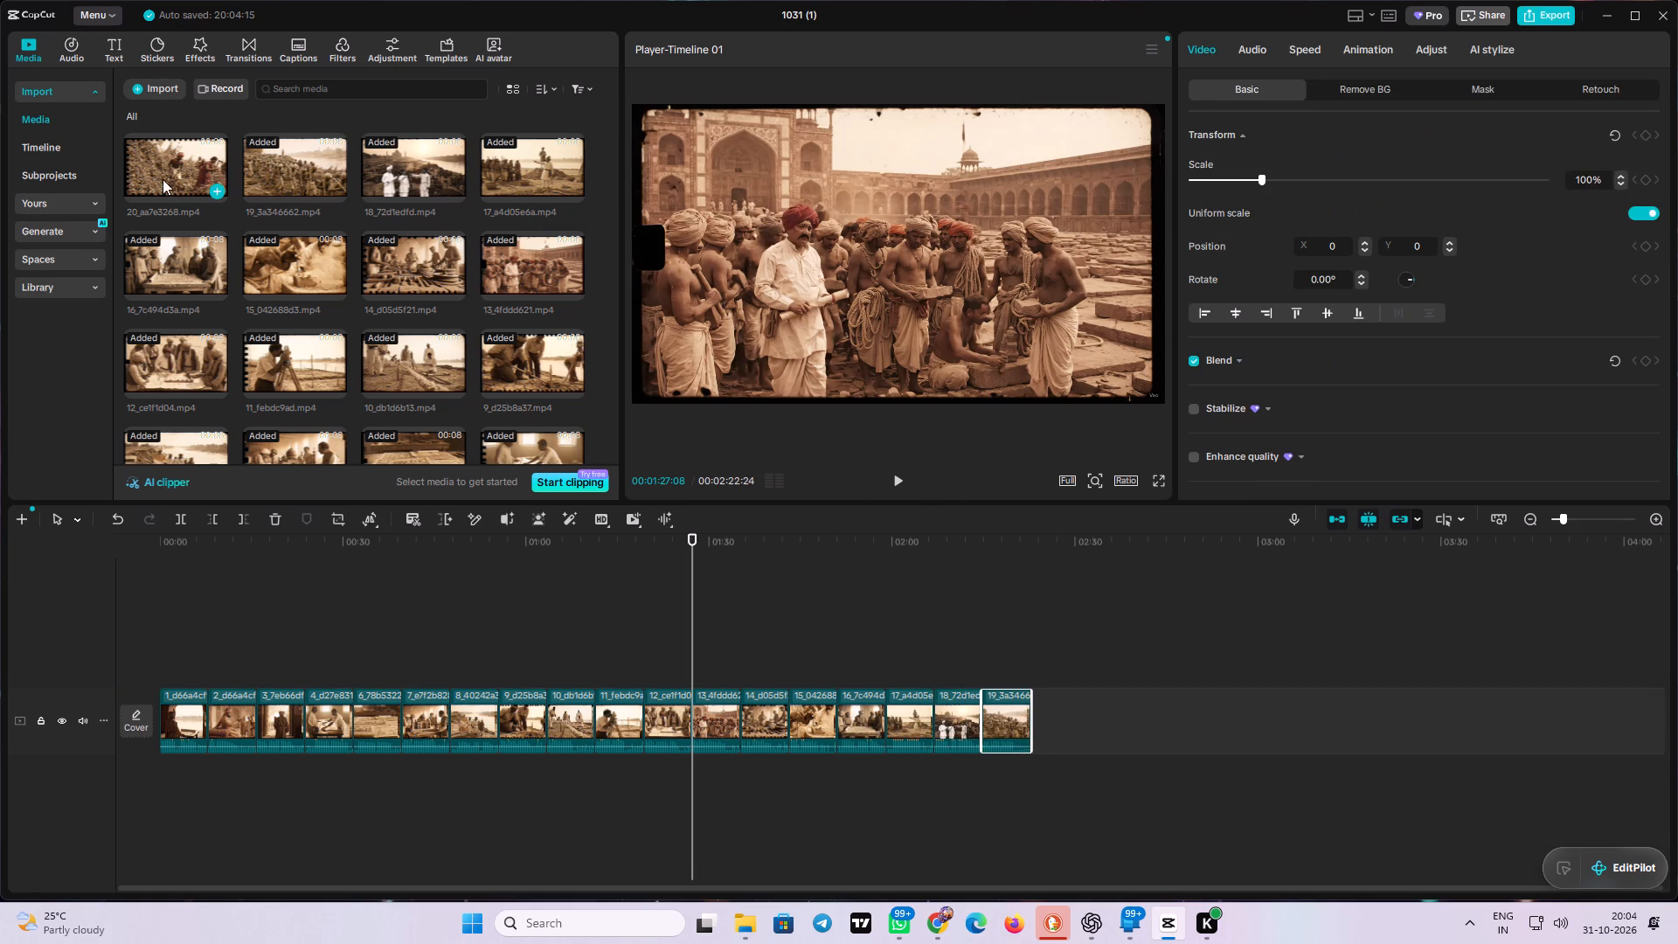
left_click_drag(161, 178, 1058, 694)
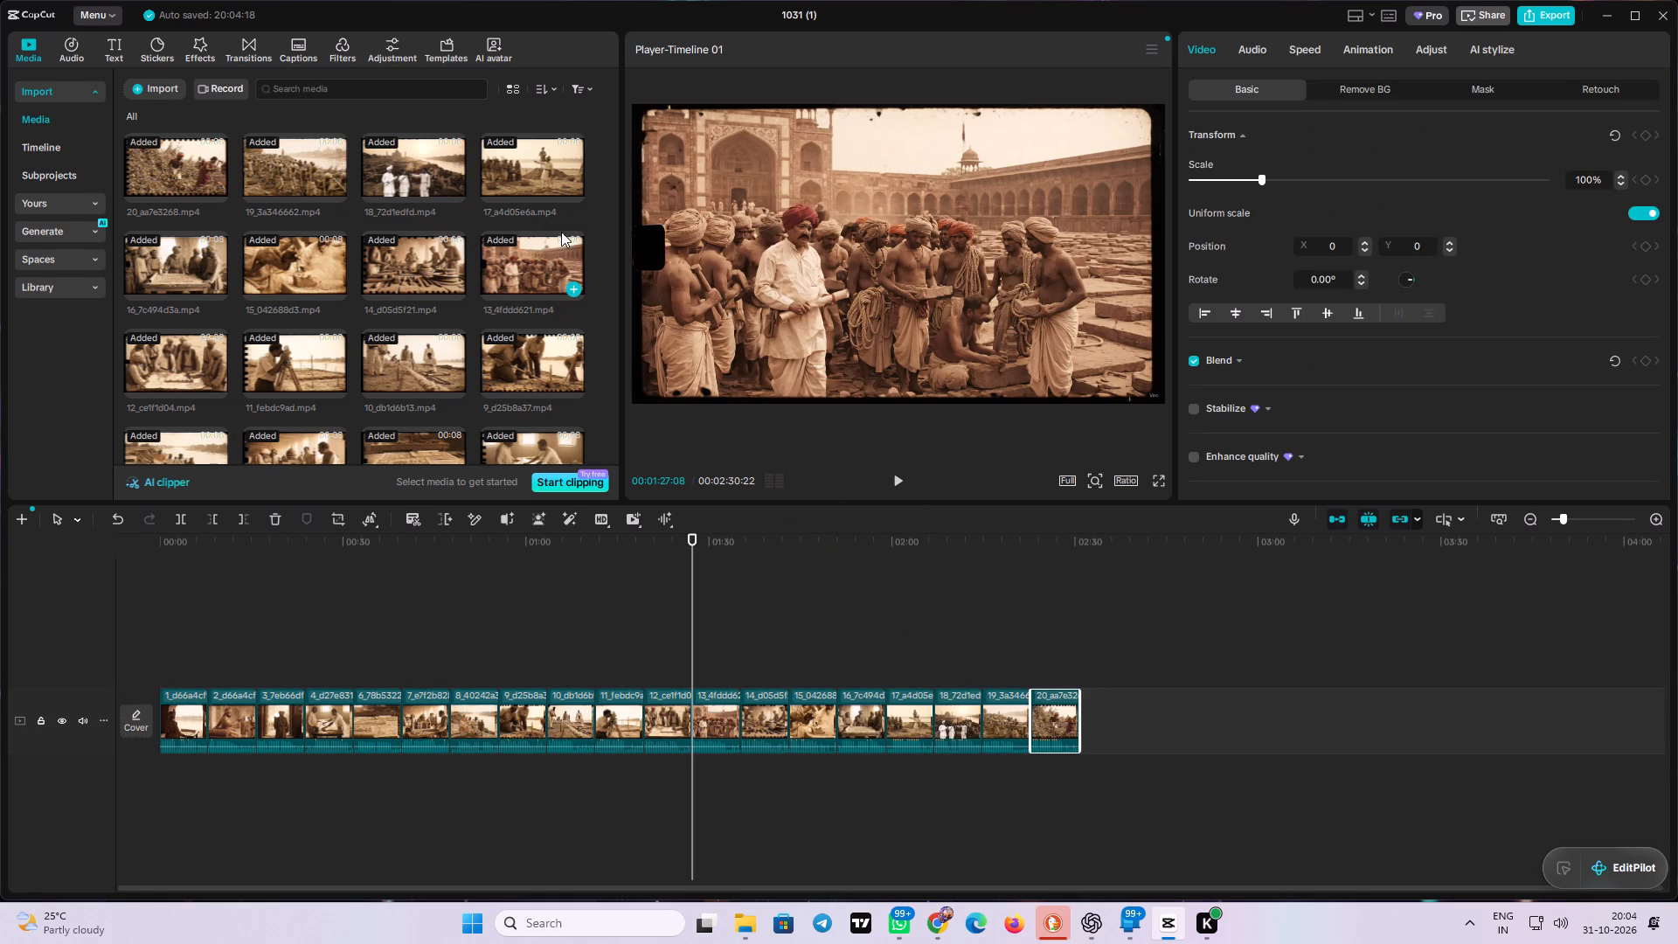
Append the clips numbered 21, 22 and 23 in order after clip 20 on the main track.
scroll(524, 273, "up", 2)
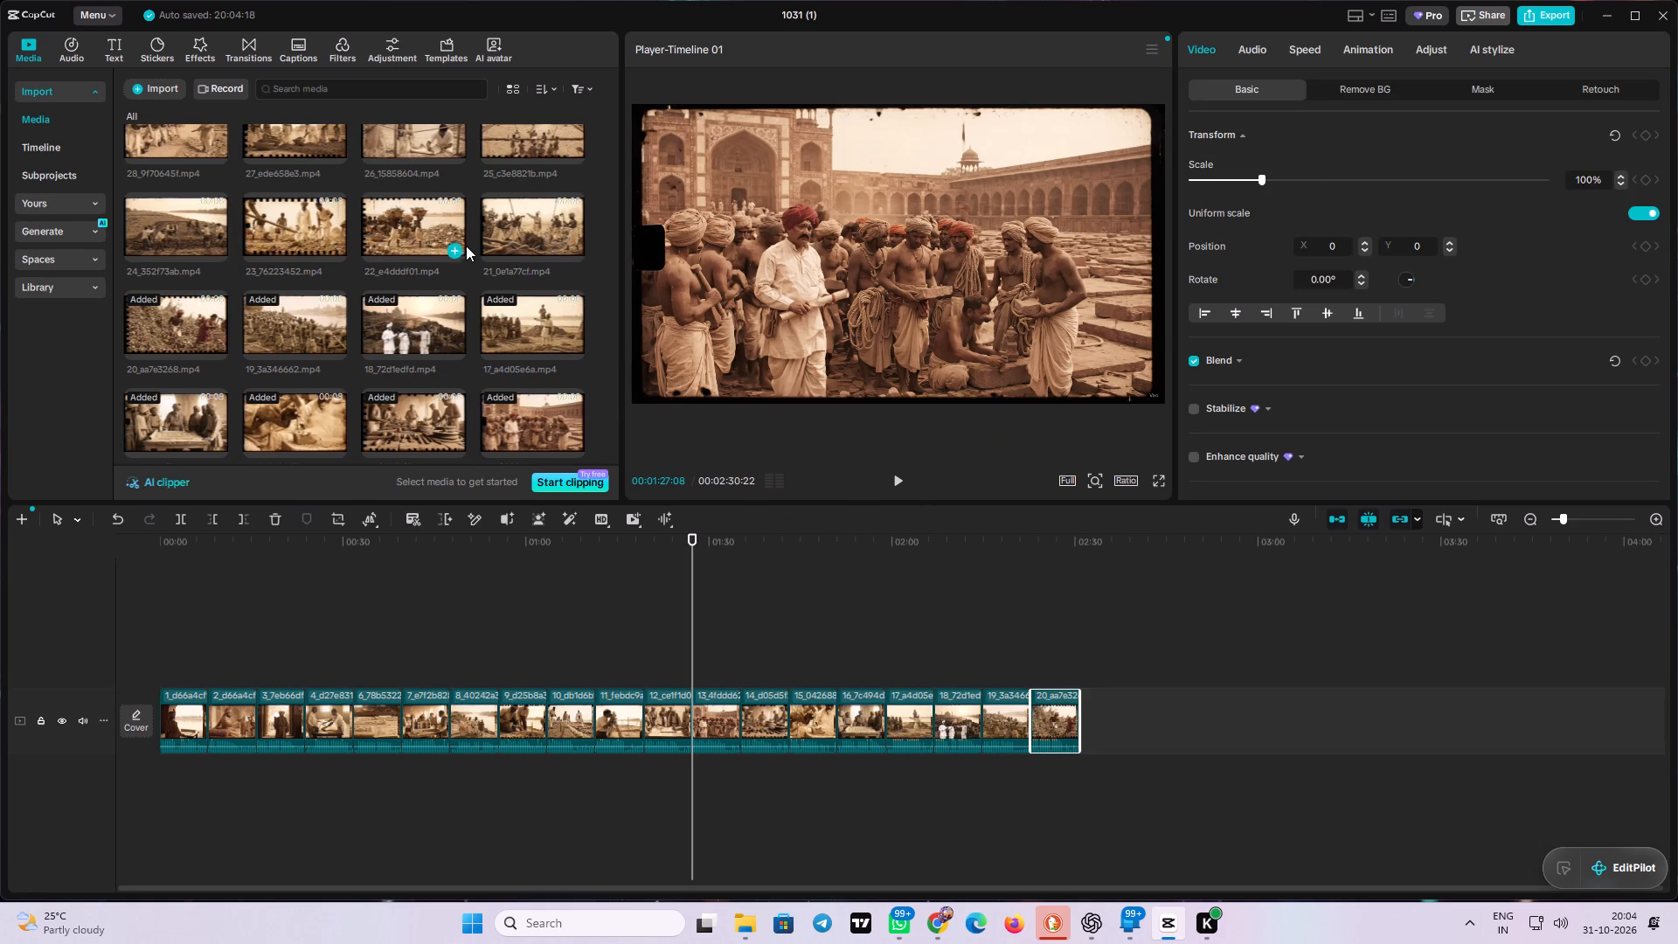
left_click_drag(506, 233, 1106, 735)
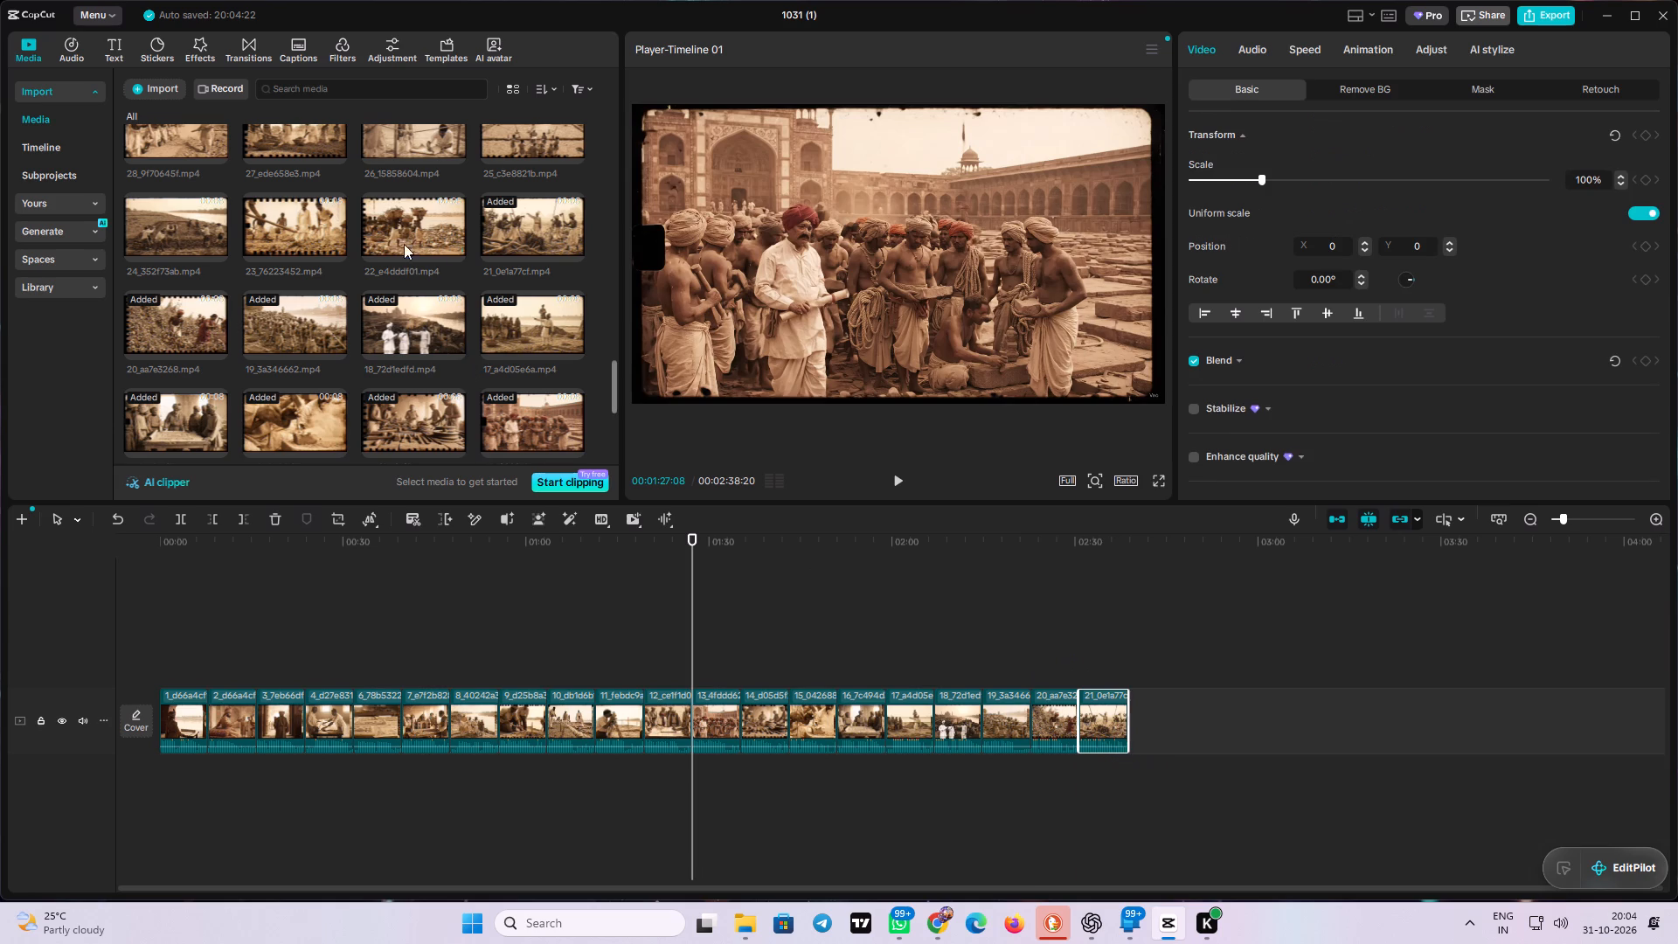
left_click_drag(395, 232, 1145, 704)
left_click_drag(301, 234, 302, 235)
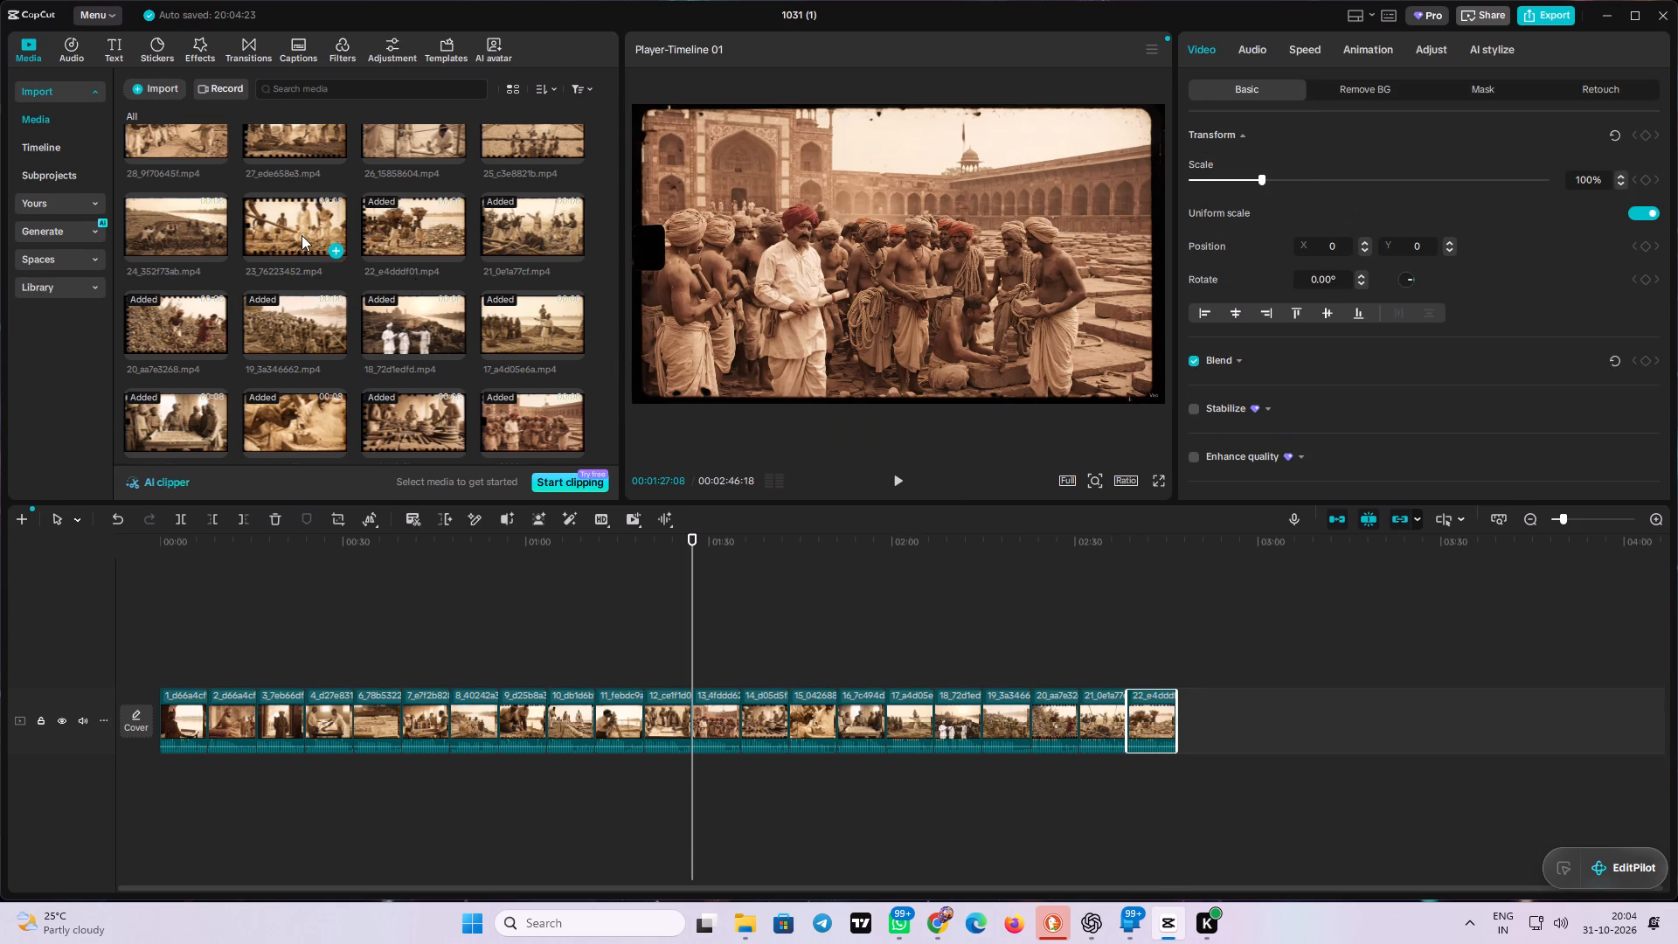
left_click_drag(302, 235, 1185, 691)
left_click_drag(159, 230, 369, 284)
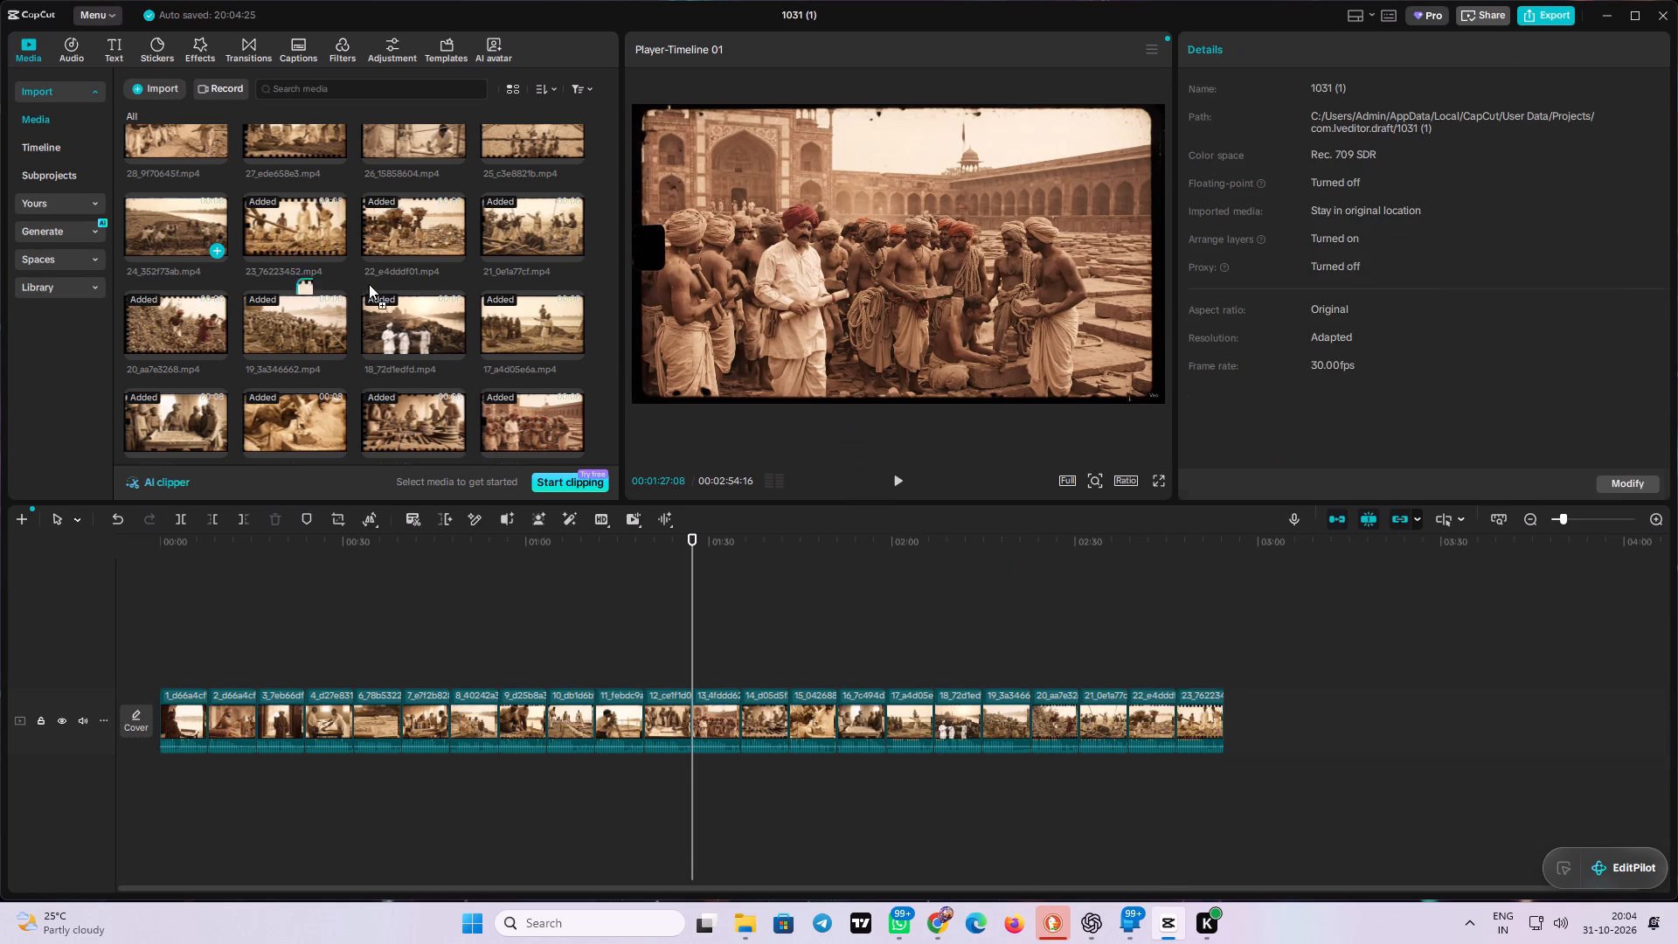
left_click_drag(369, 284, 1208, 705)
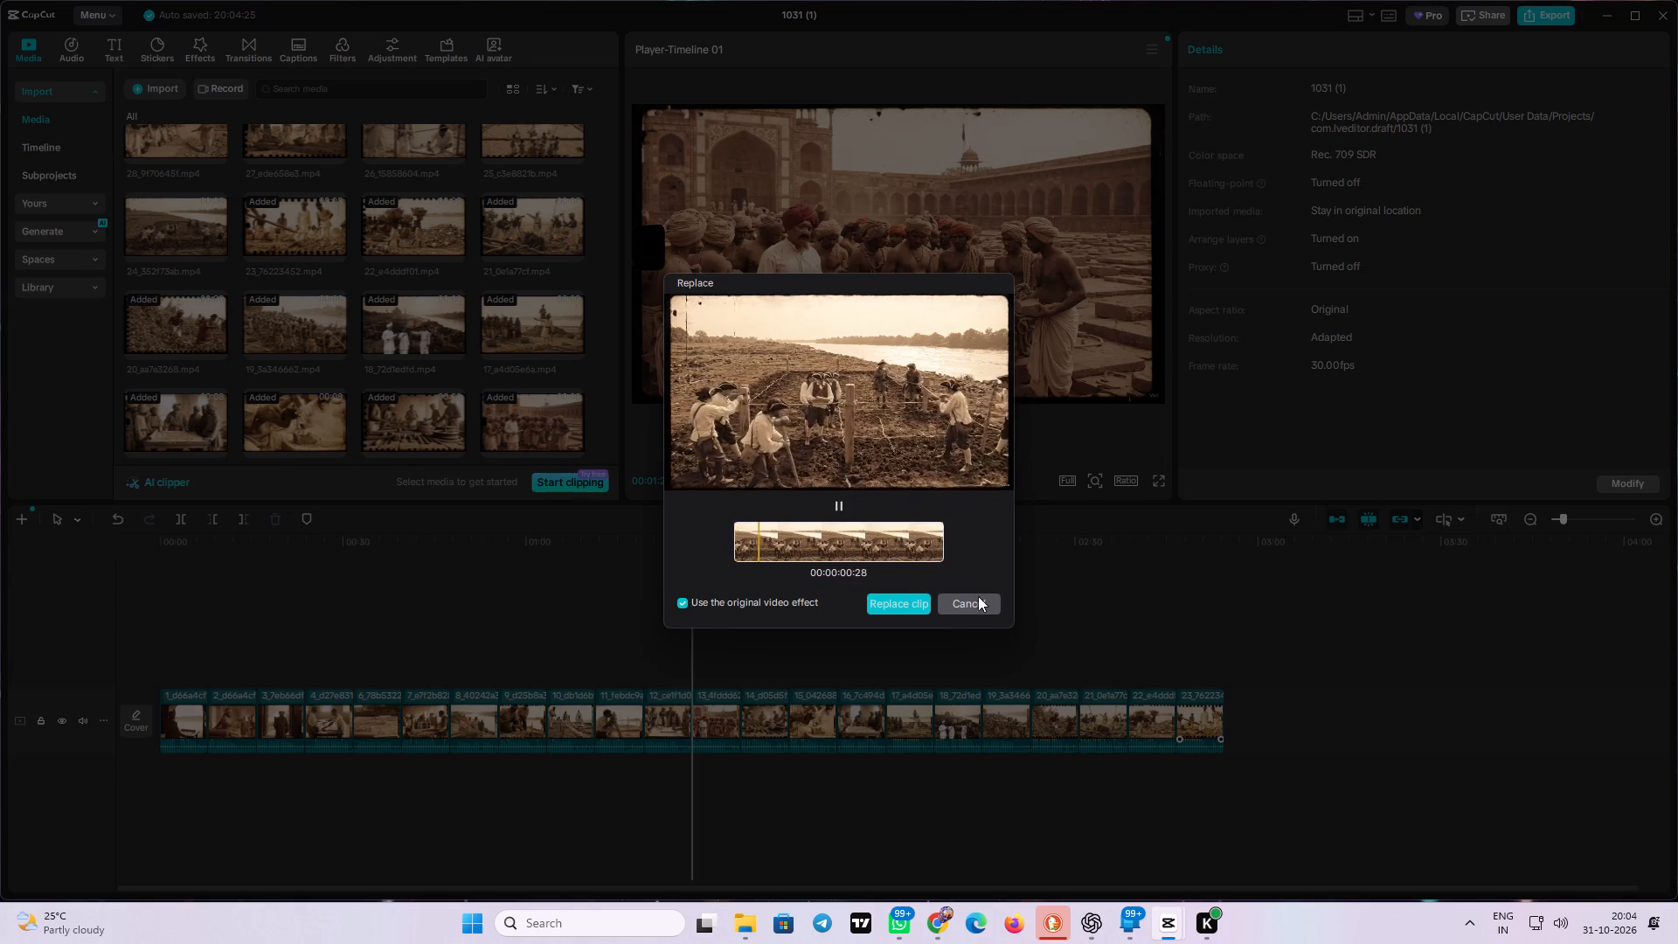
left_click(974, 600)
Append the clip numbered 24 directly after clip 23 on the main track.
left_click_drag(154, 239, 742, 443)
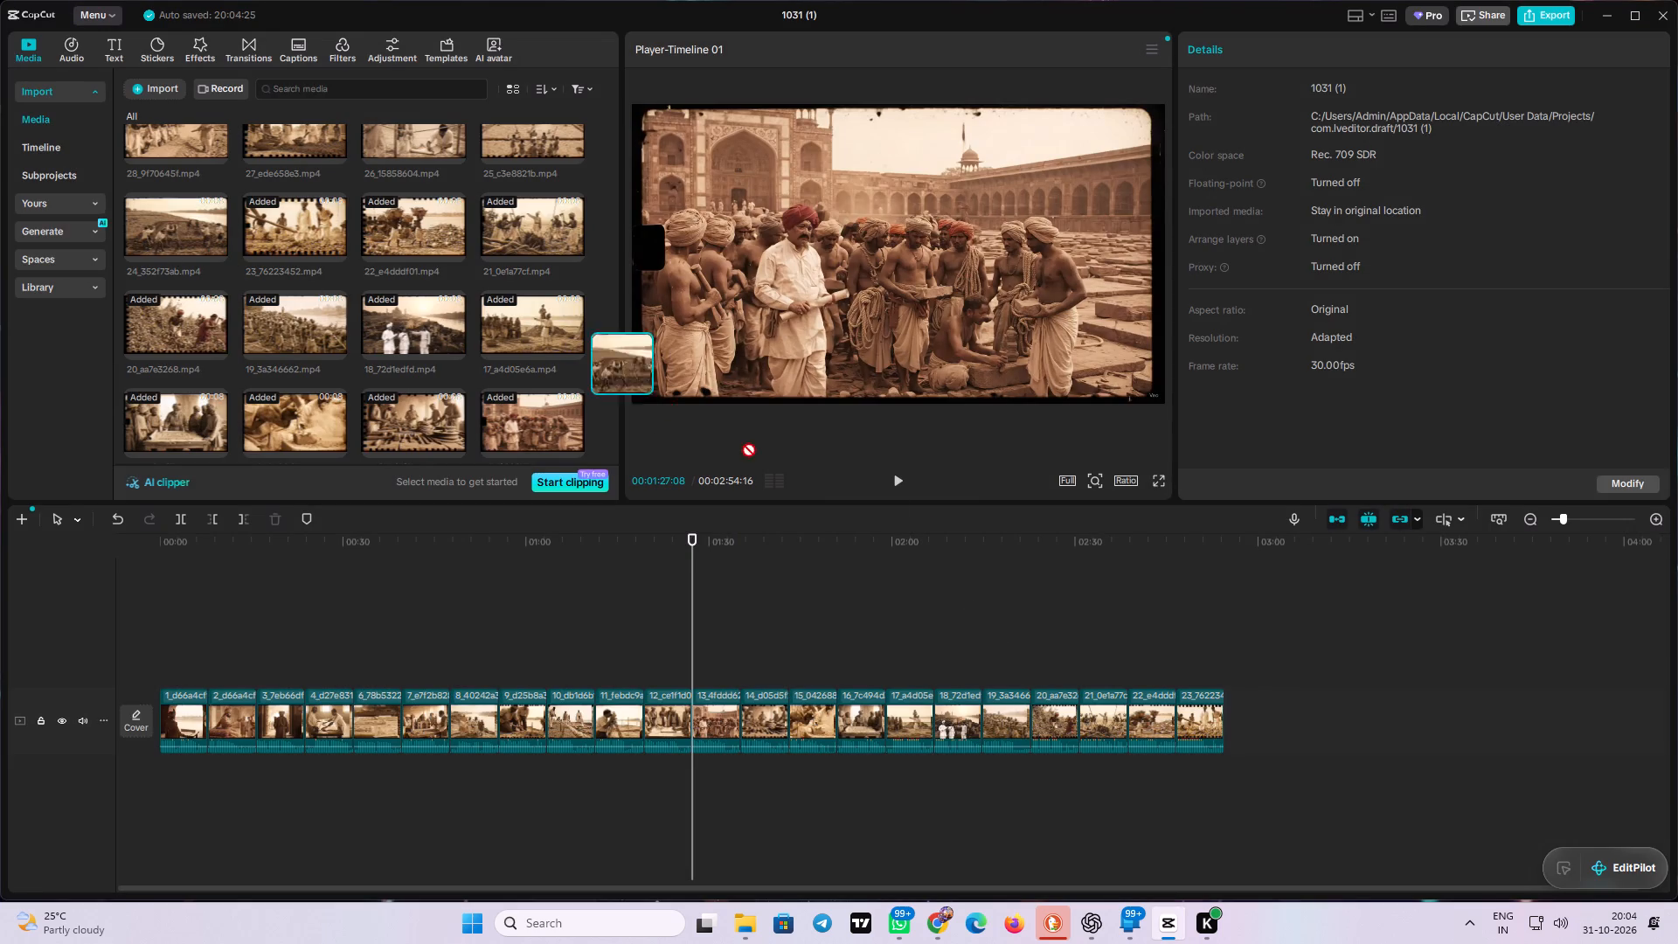
left_click_drag(742, 443, 1255, 706)
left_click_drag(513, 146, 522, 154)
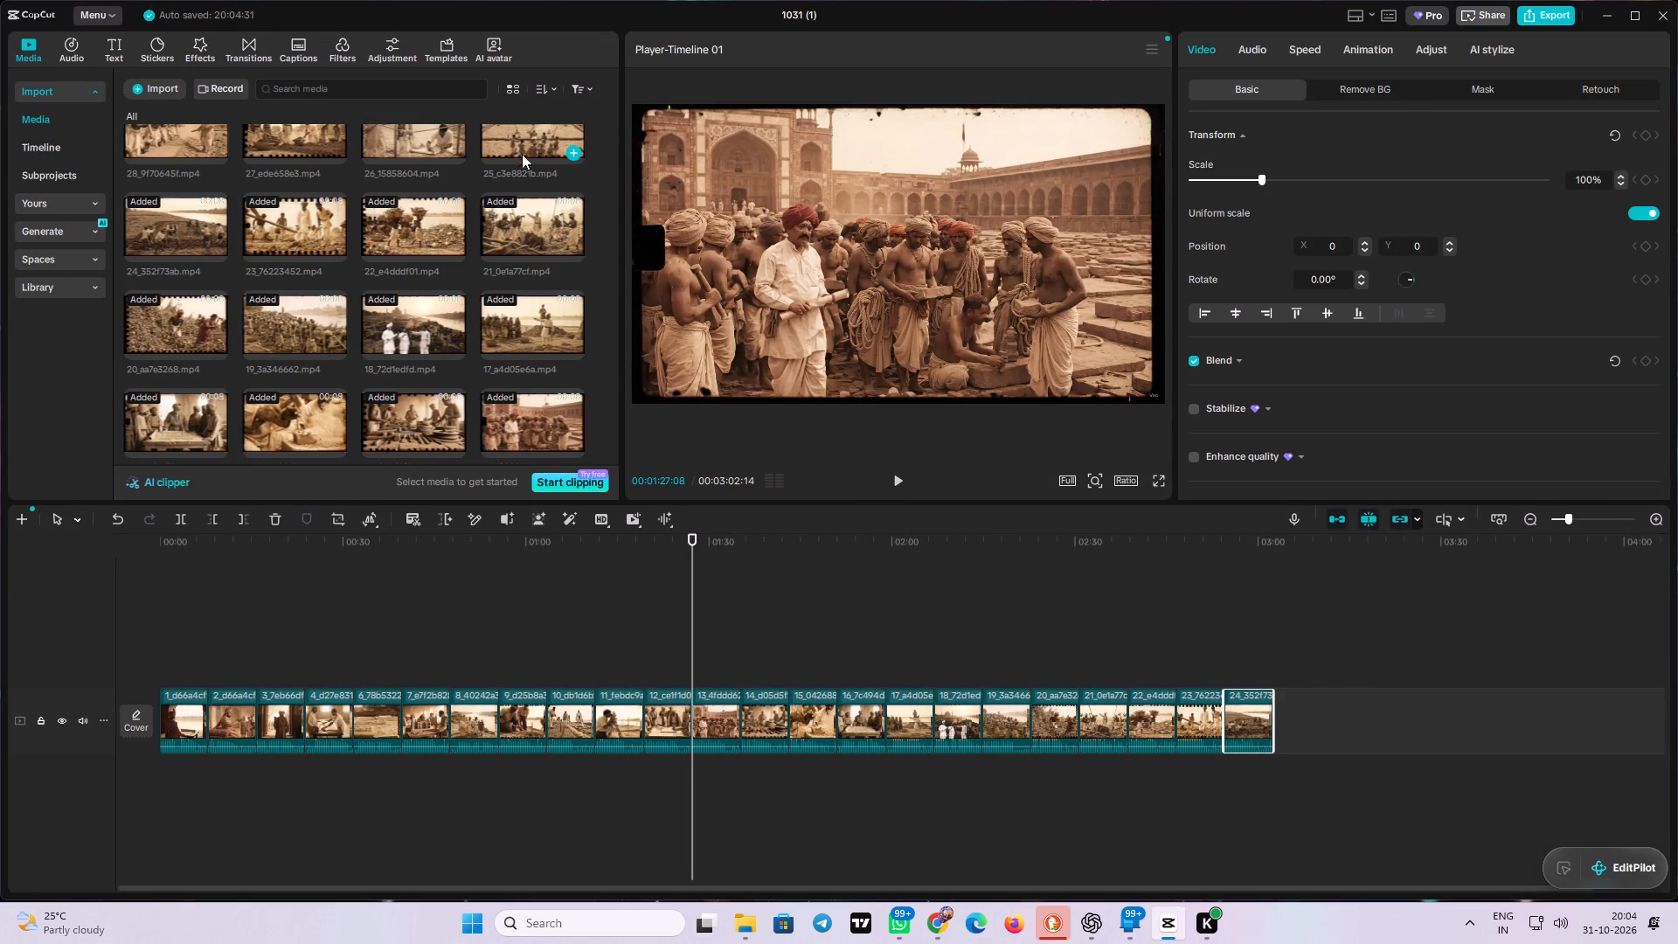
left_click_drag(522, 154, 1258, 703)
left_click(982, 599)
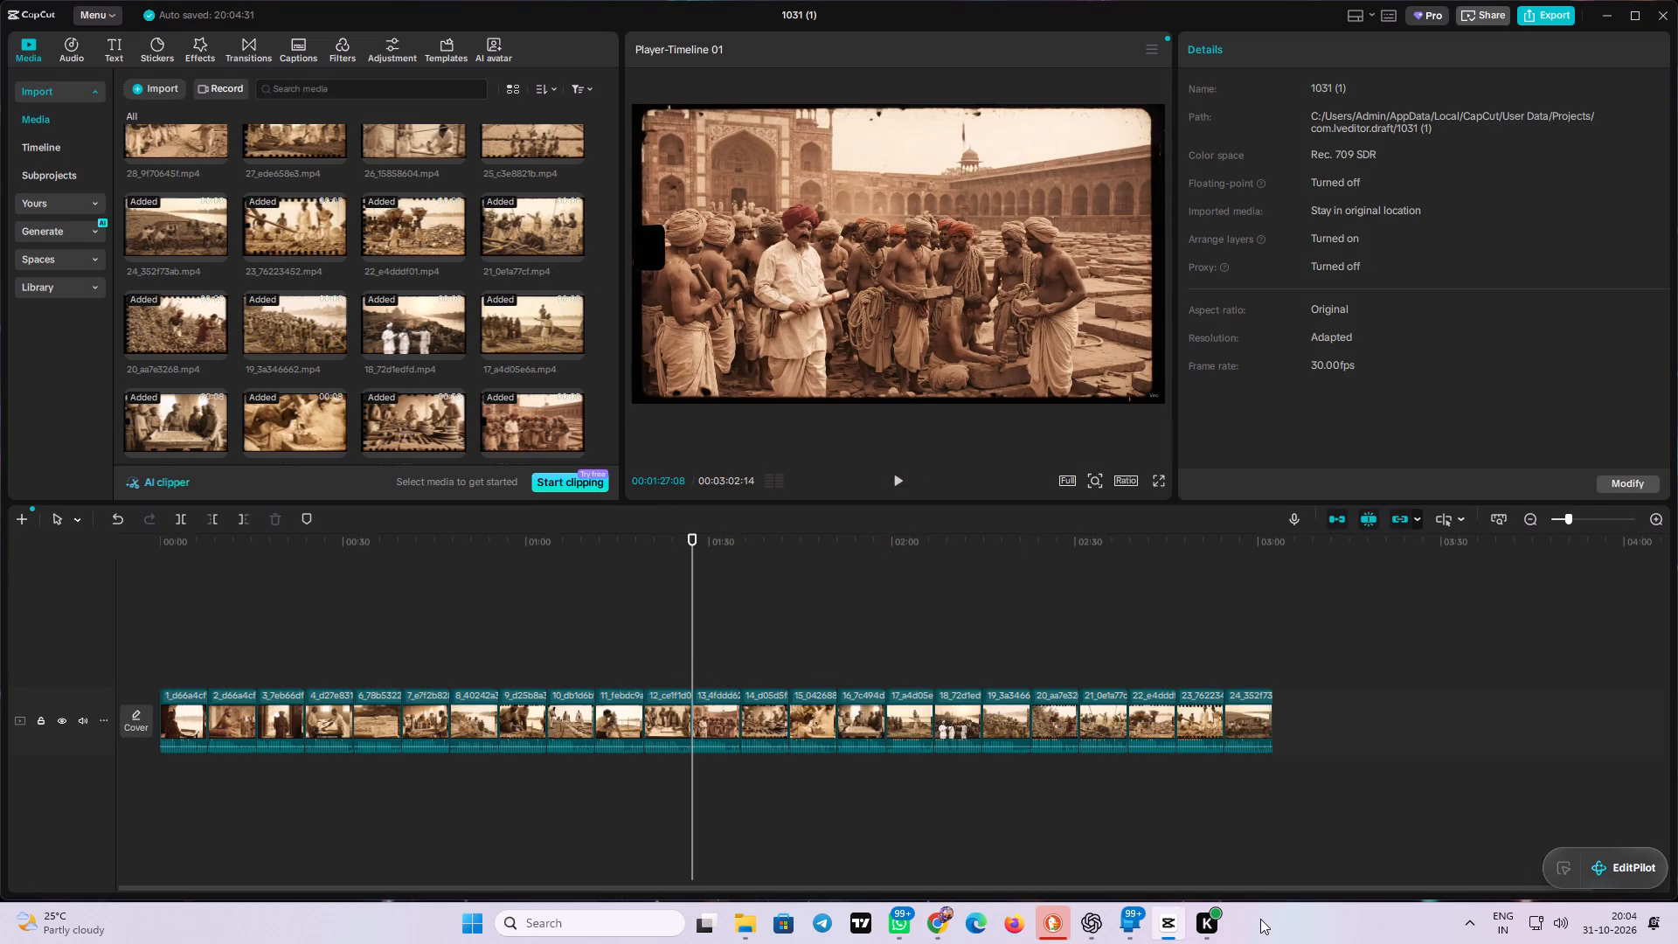
Append the clips numbered 25, 26, 27 and 28 in order after clip 24 on the main track.
key("ctrl+minus")
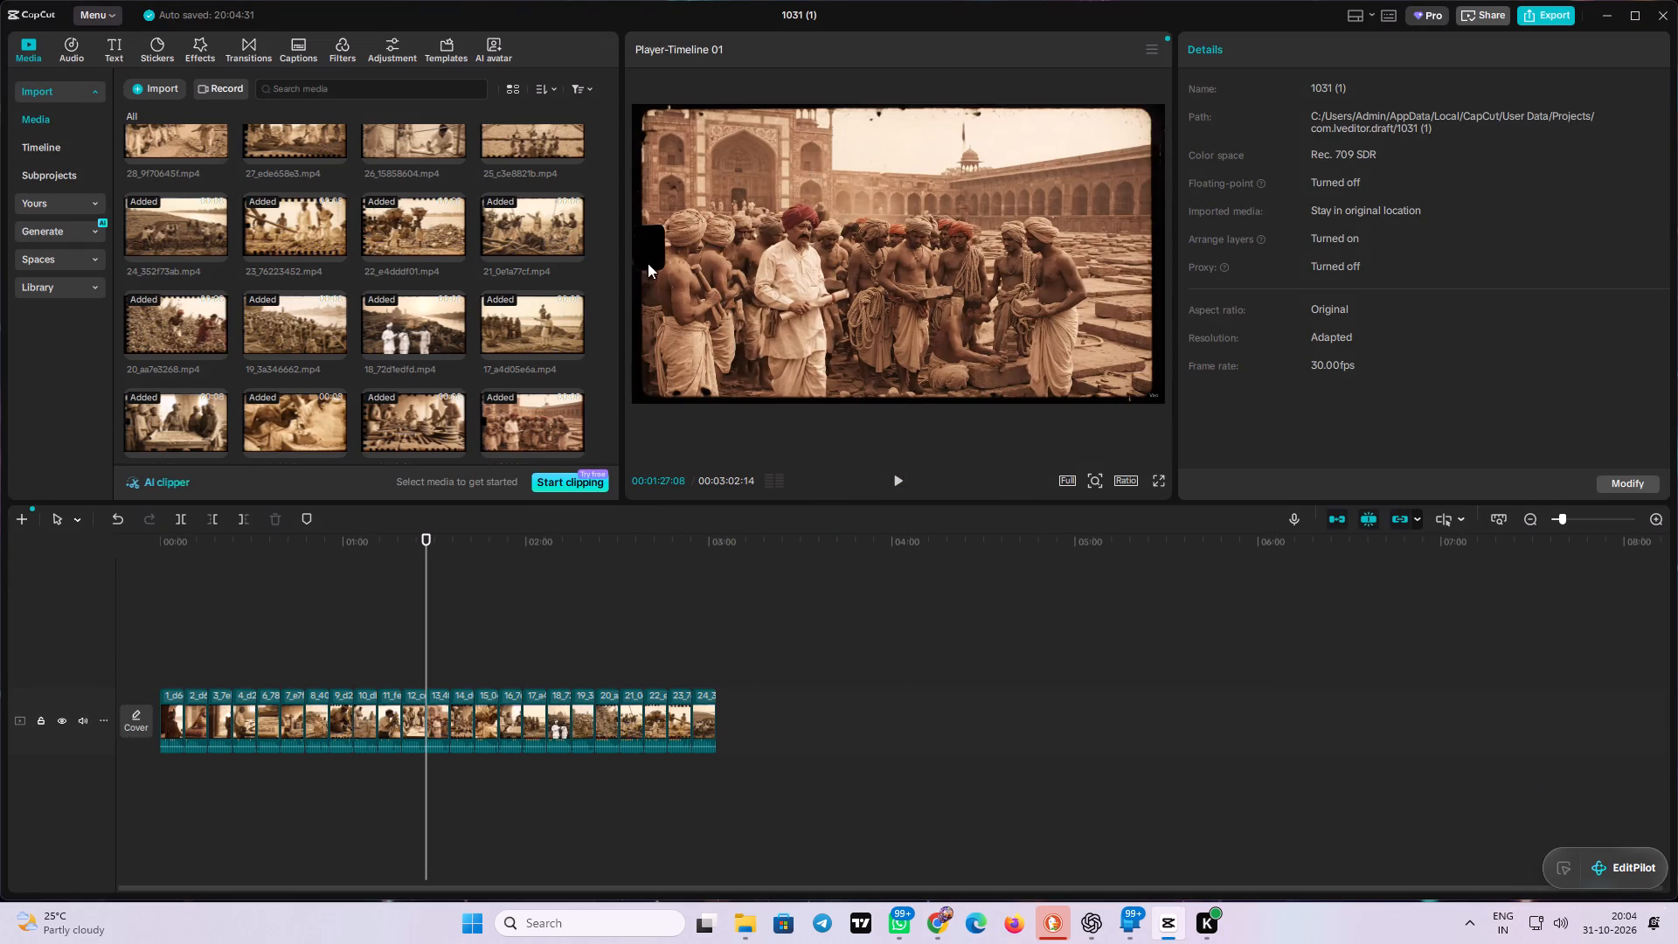
scroll(454, 260, "up", 1)
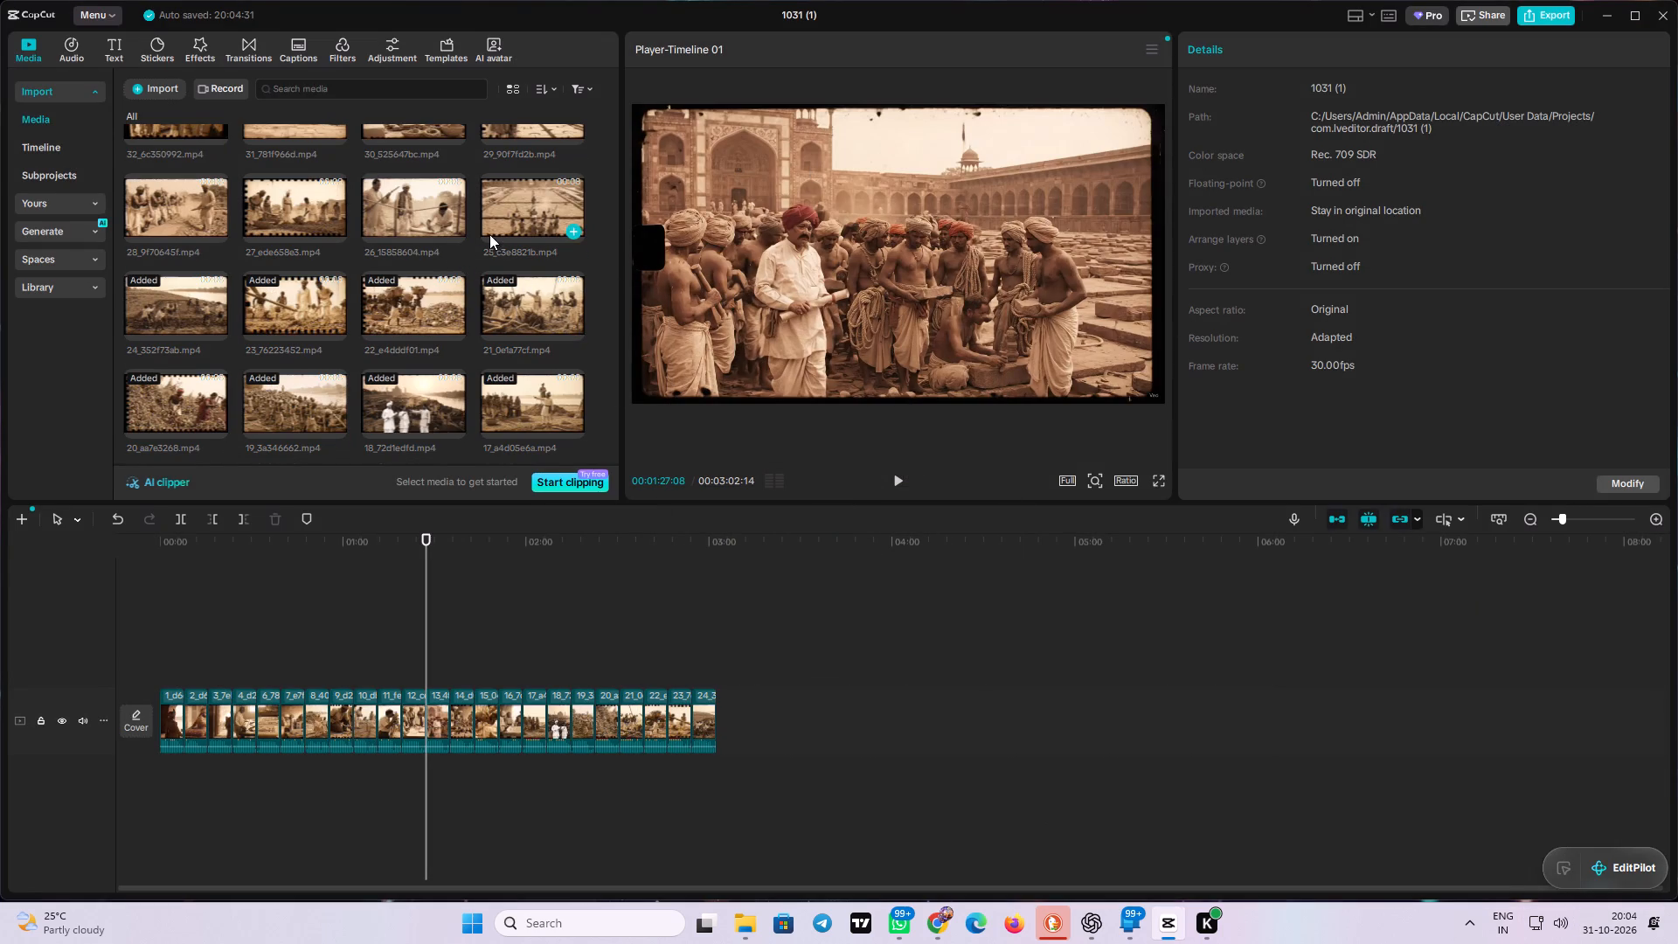
scroll(489, 234, "up", 2)
left_click_drag(522, 363, 759, 704)
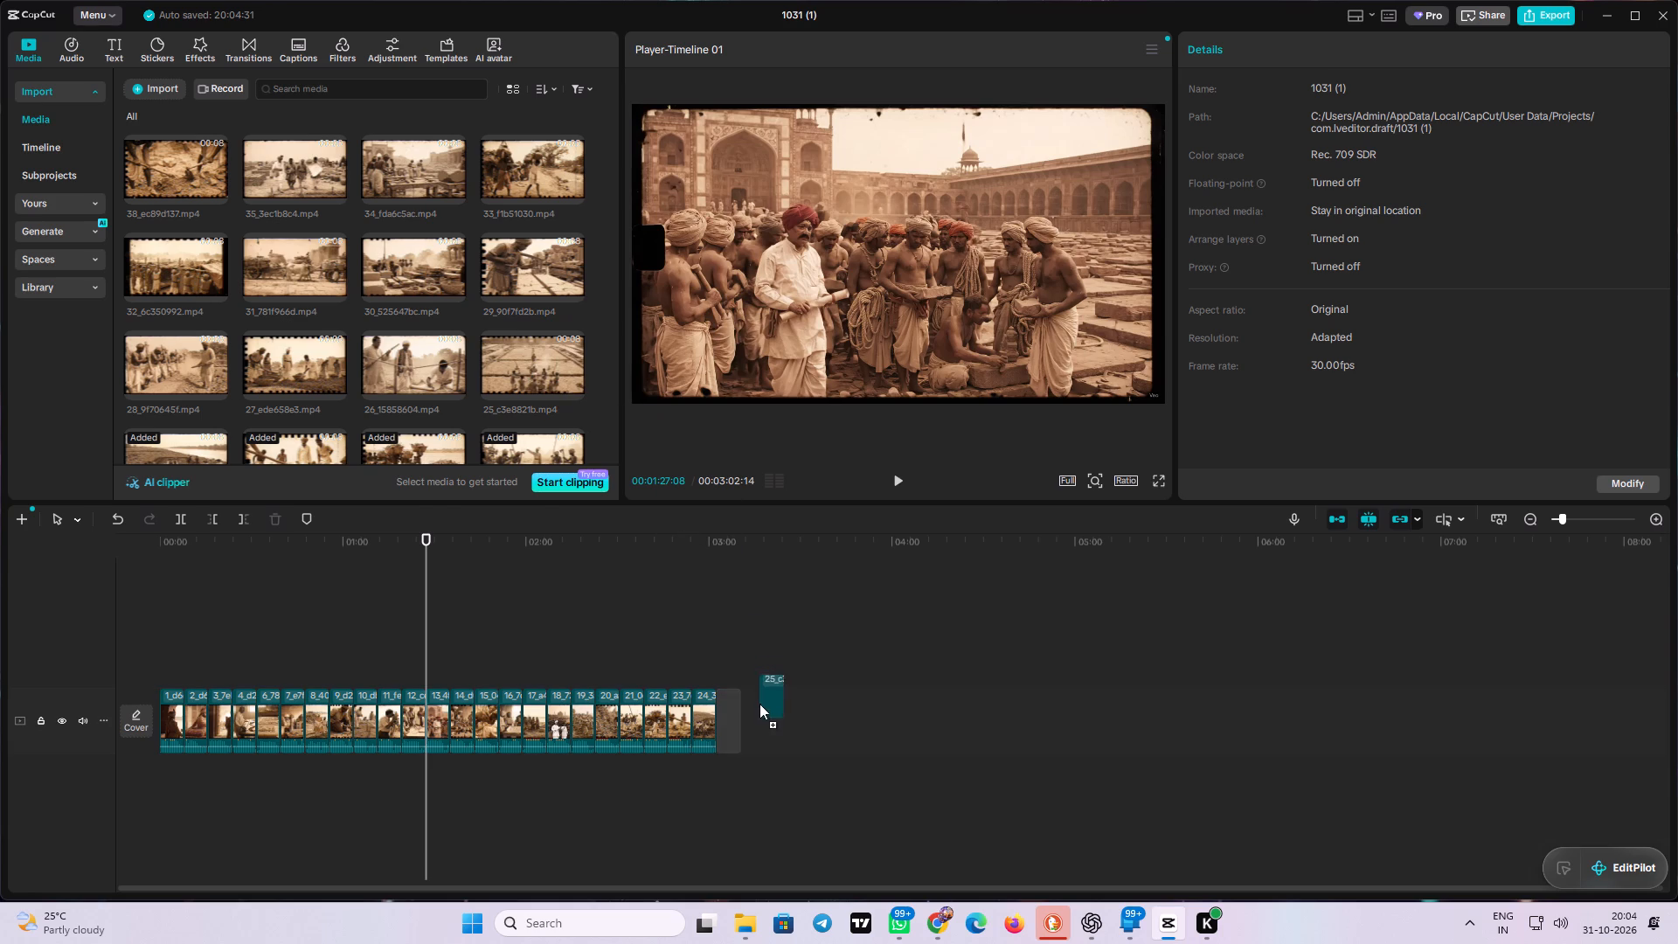
left_click_drag(759, 704, 759, 718)
left_click_drag(395, 365, 563, 514)
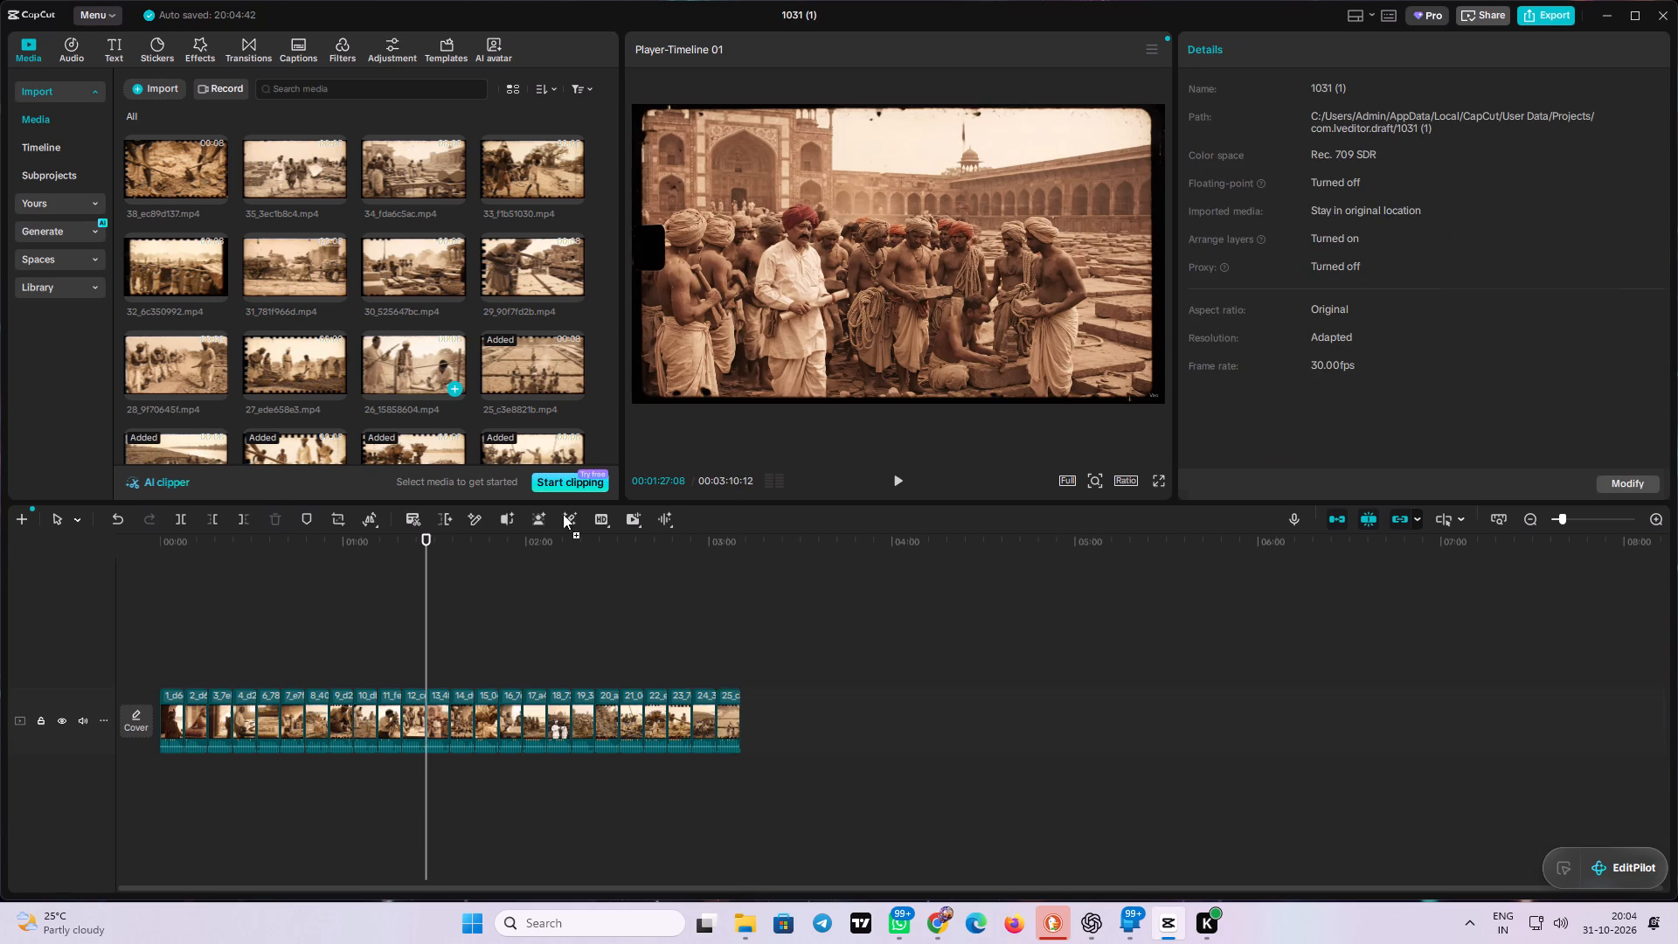
left_click_drag(563, 514, 783, 732)
left_click_drag(297, 371, 762, 683)
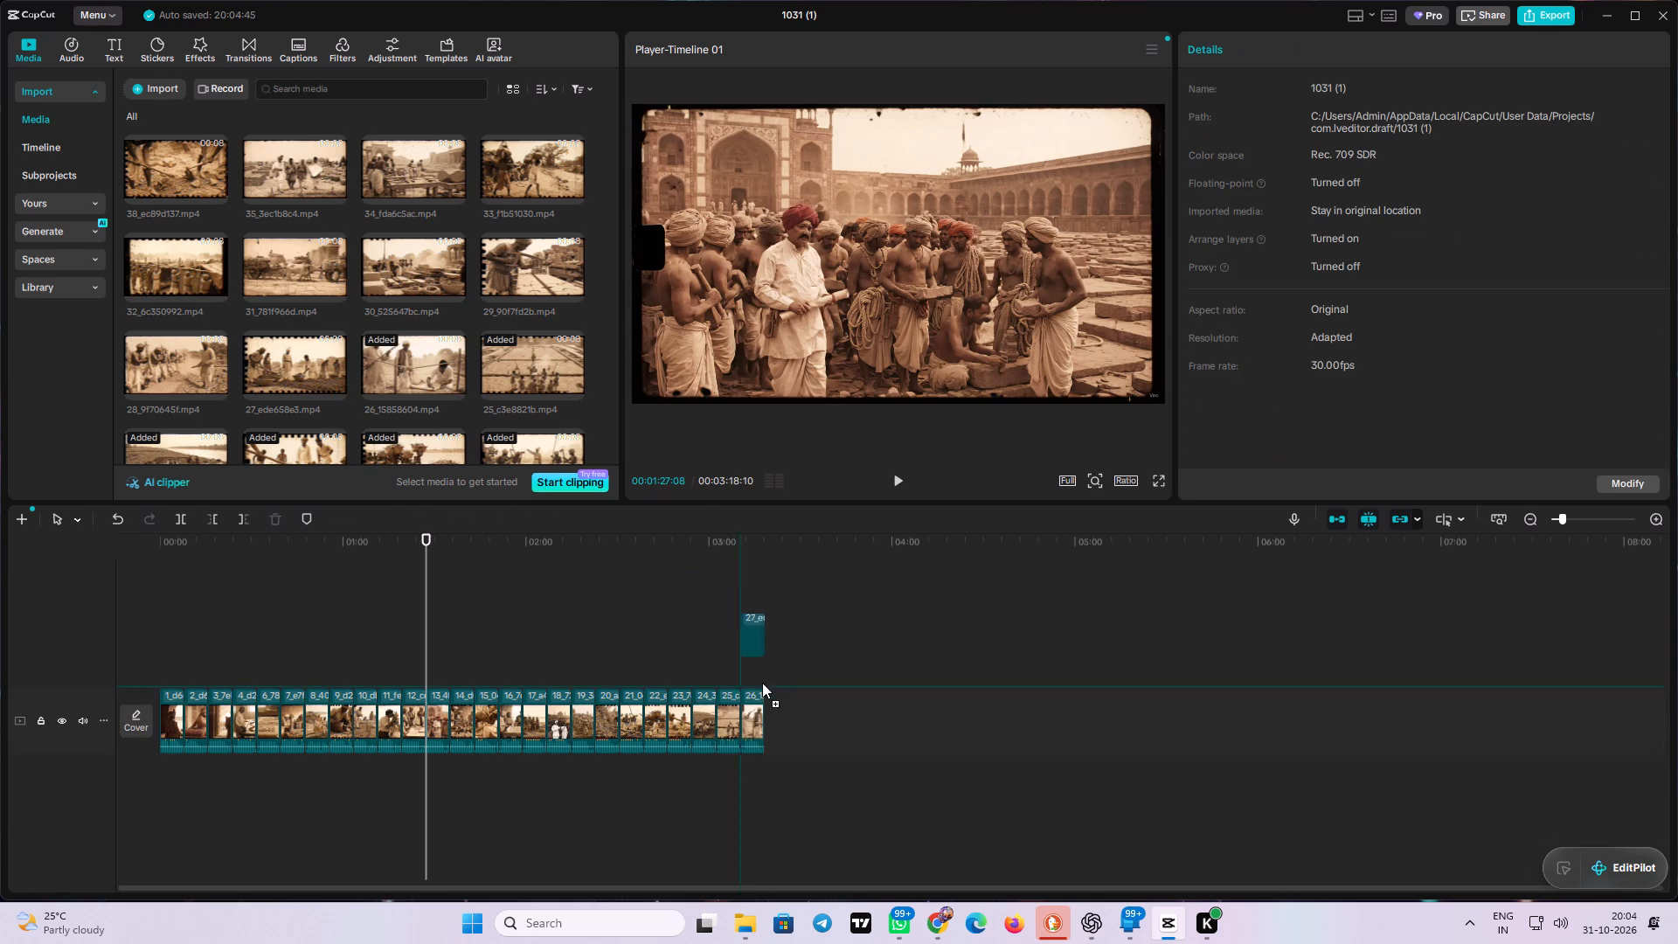
left_click_drag(762, 683, 846, 731)
left_click_drag(200, 364, 718, 529)
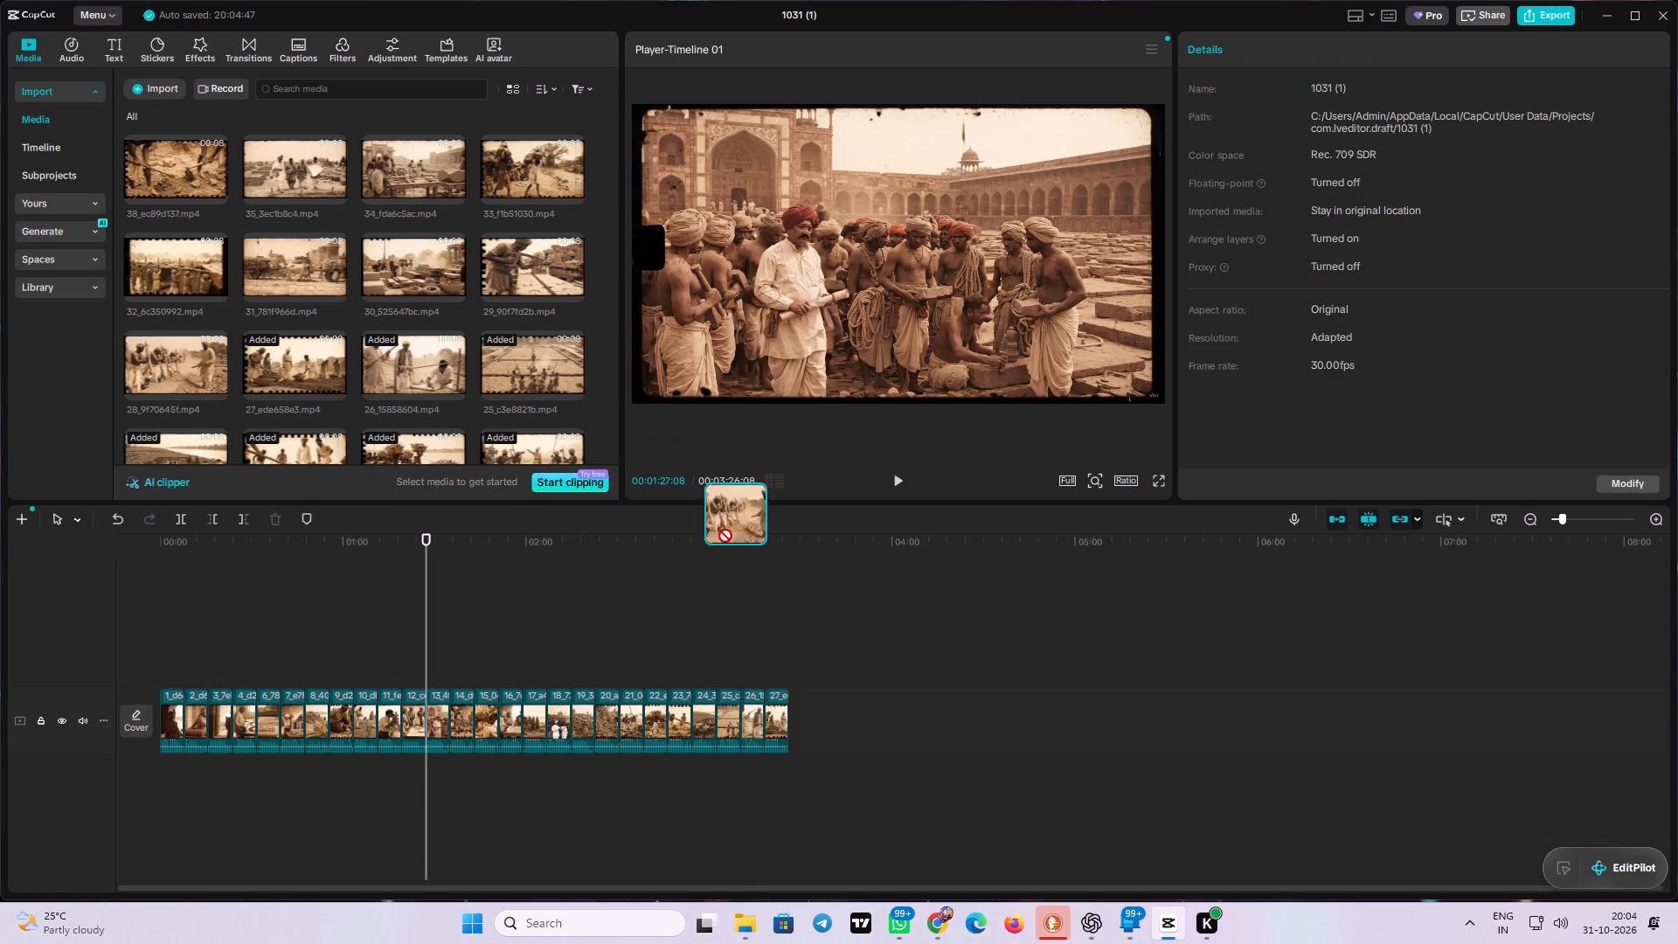
left_click_drag(718, 529, 850, 714)
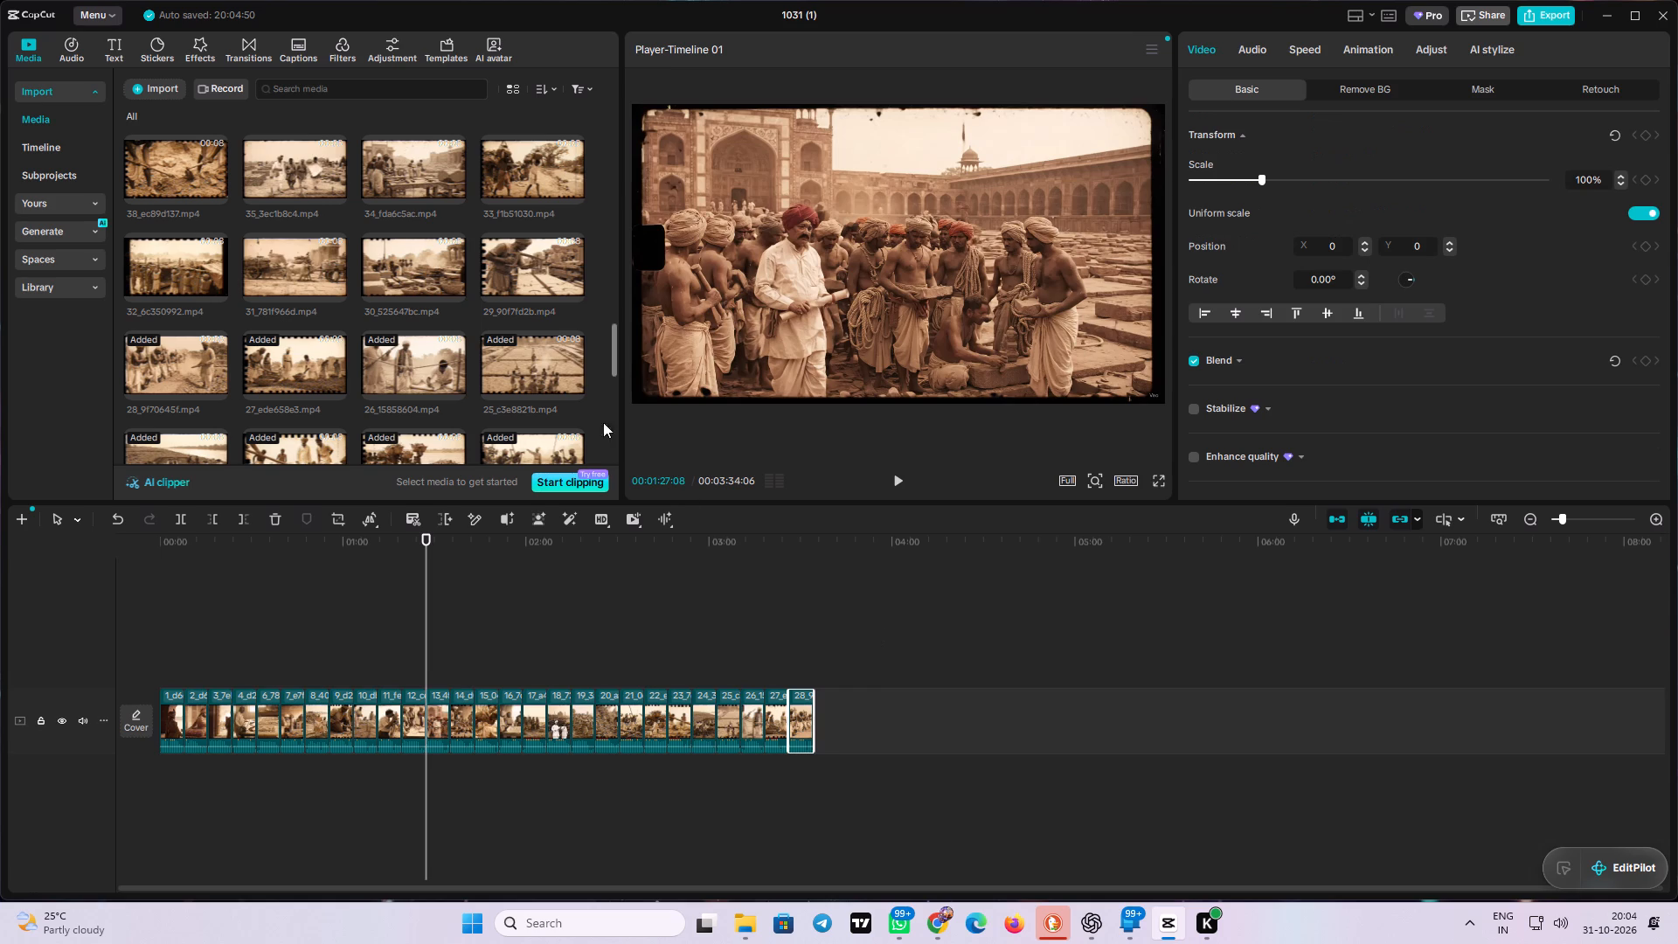
Append the clips numbered 29 through 35 in ascending order after clip 28 on the main track.
left_click_drag(527, 251, 859, 727)
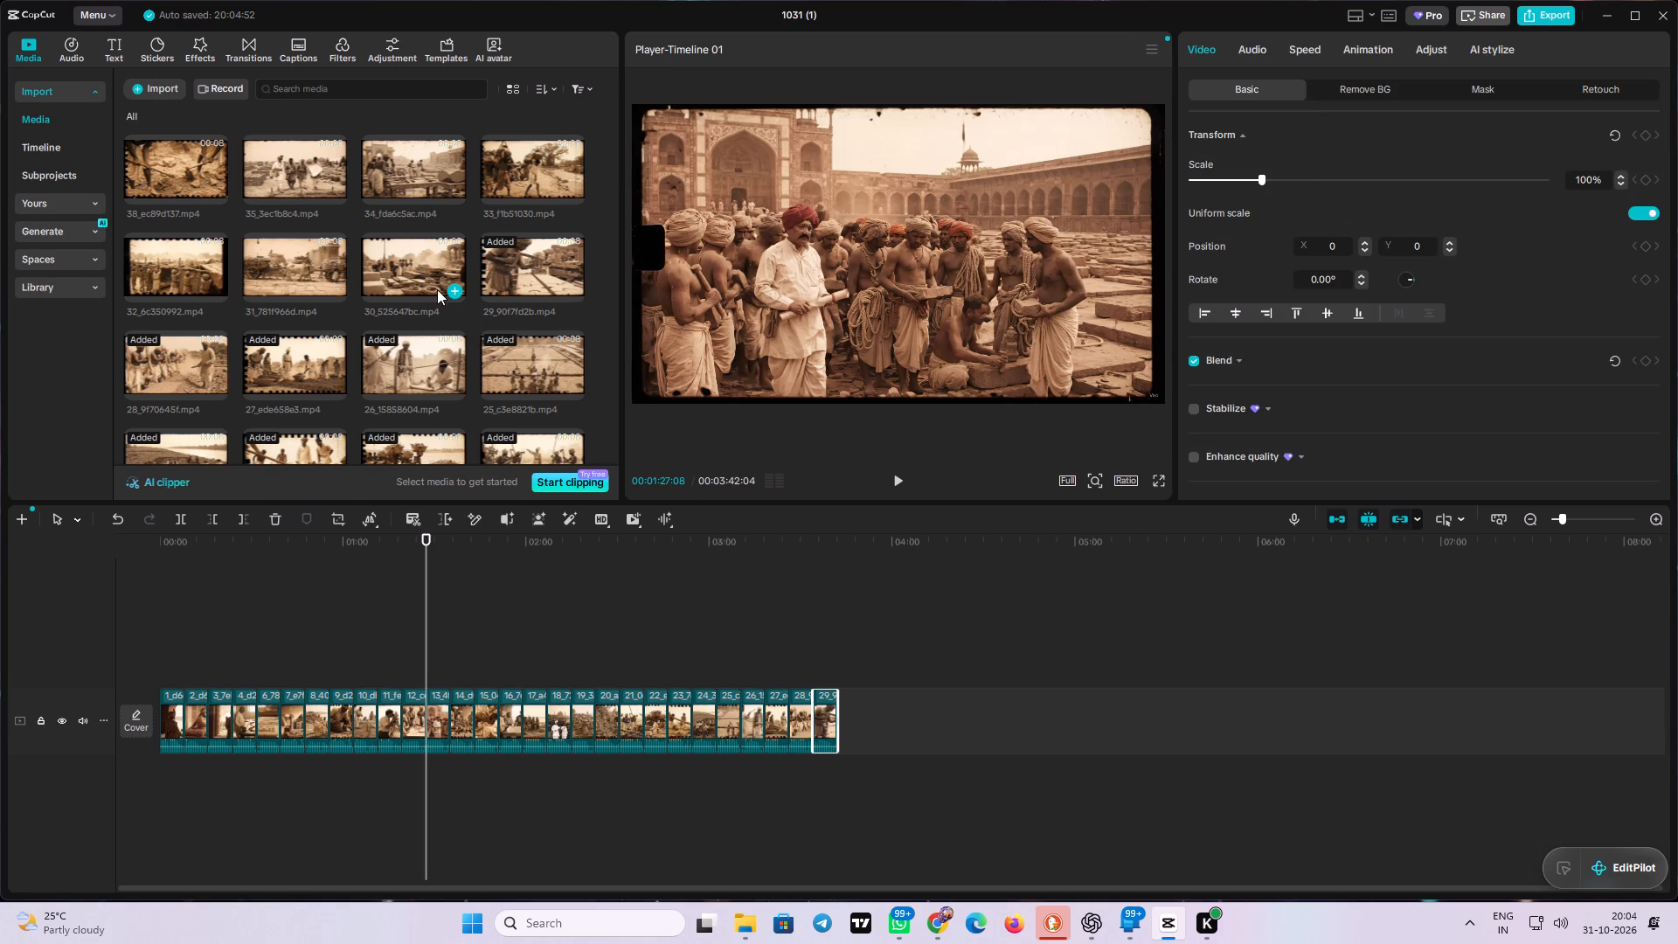
left_click_drag(416, 278, 869, 715)
left_click_drag(294, 262, 896, 704)
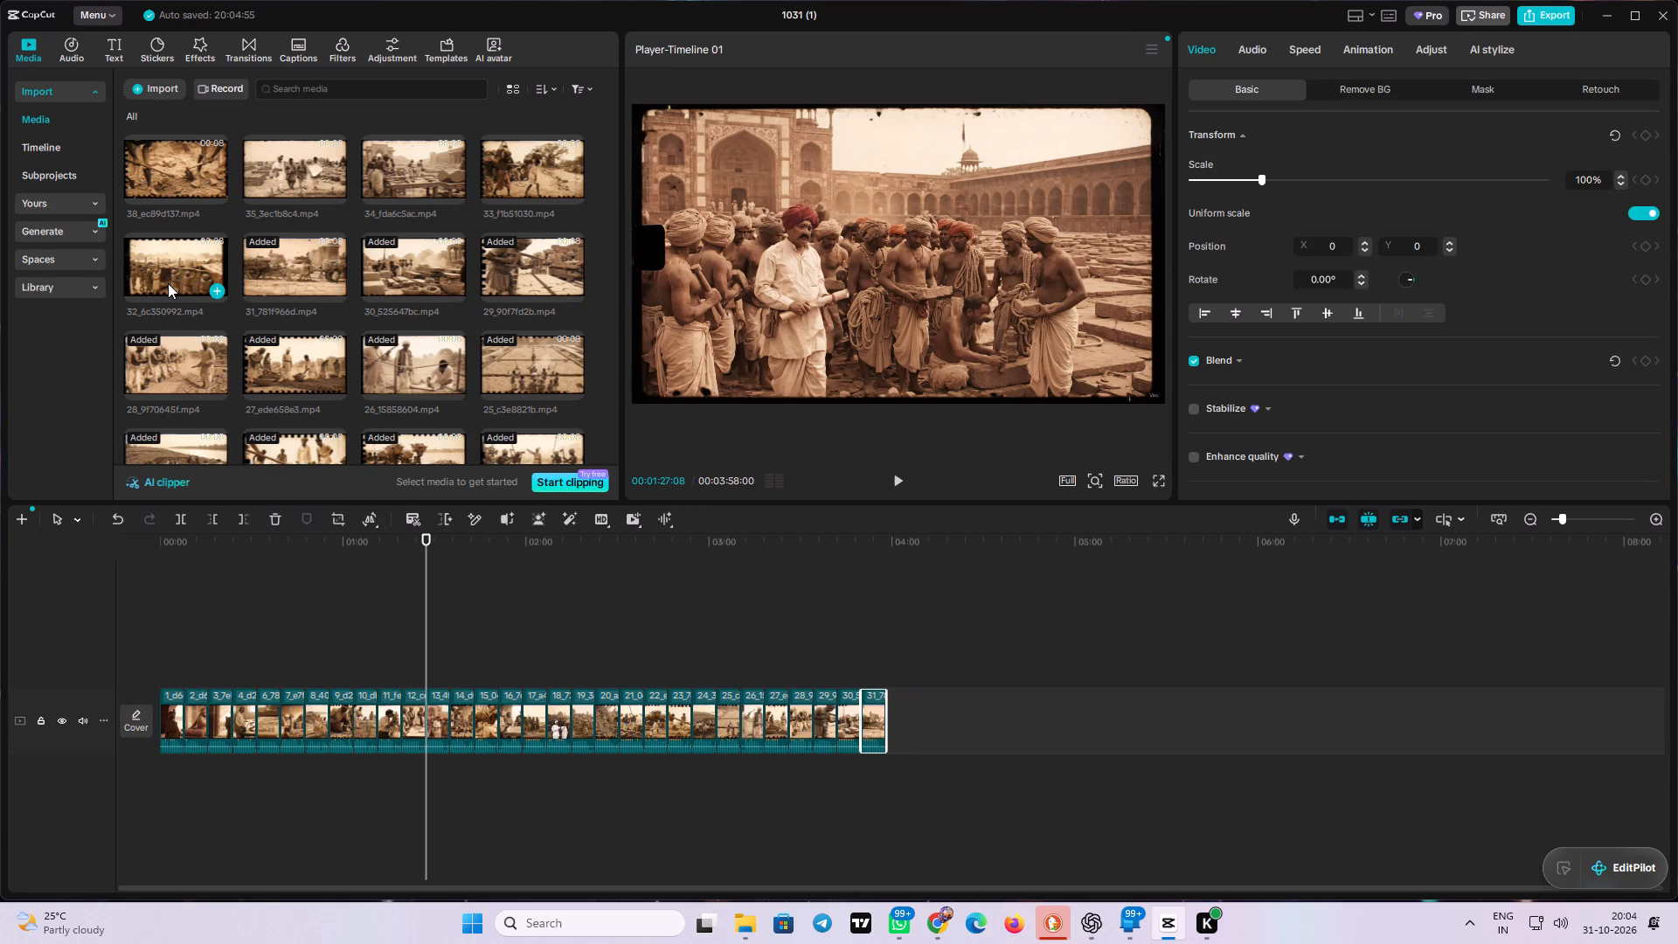
left_click_drag(166, 283, 919, 724)
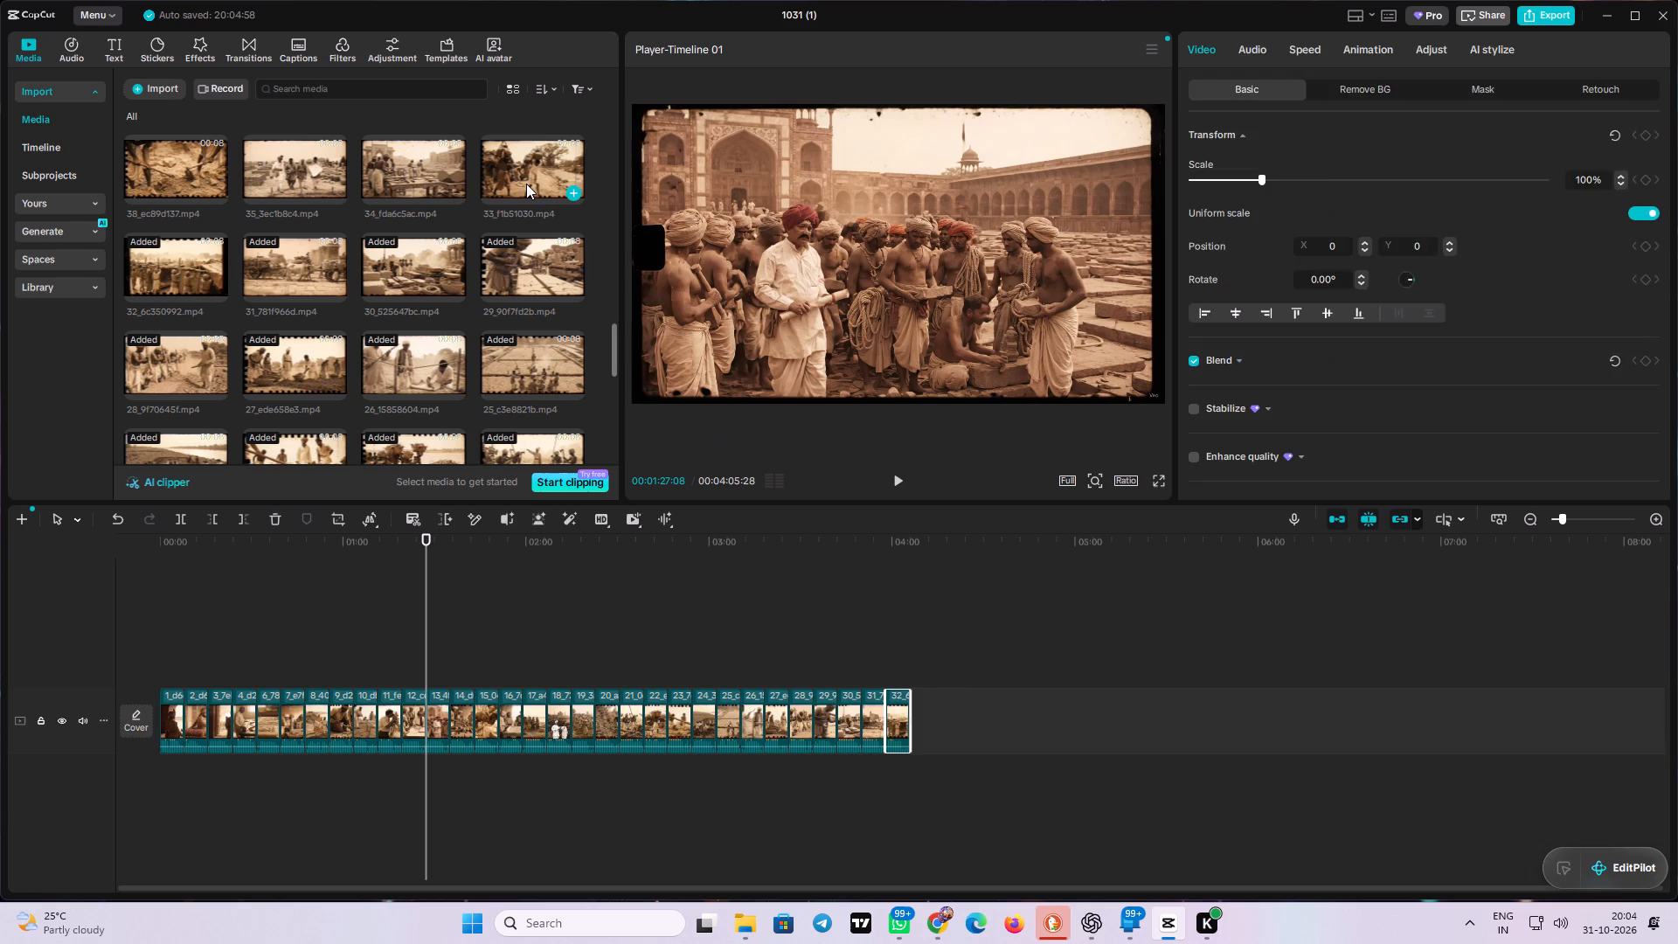
left_click_drag(526, 184, 944, 698)
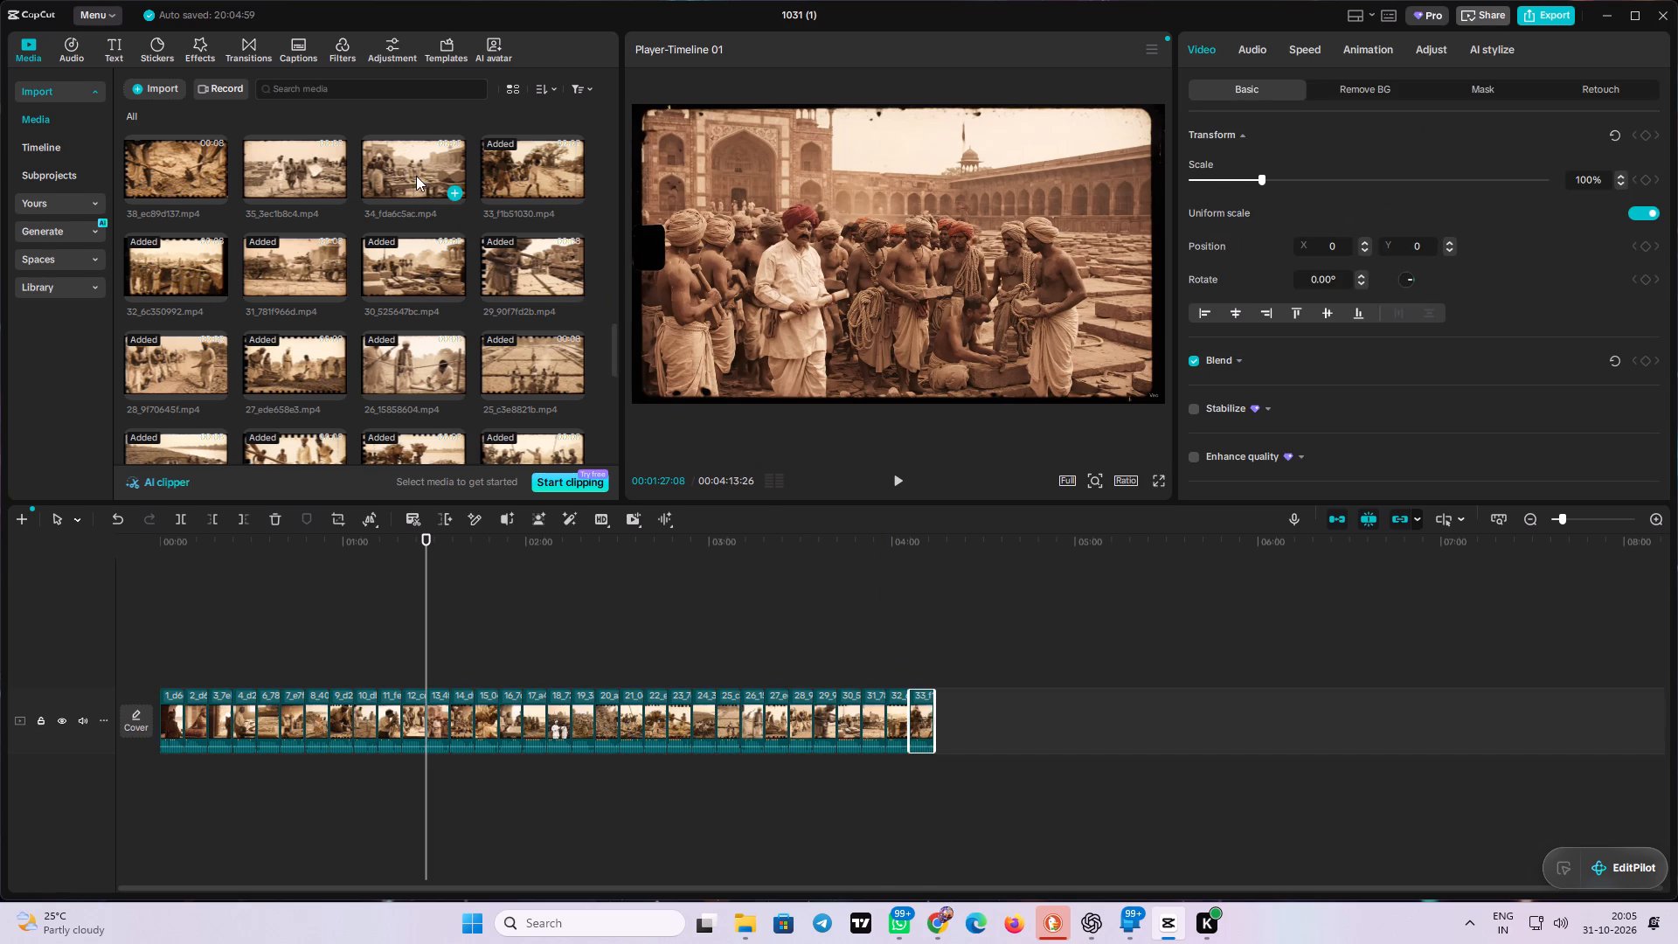
left_click_drag(416, 176, 978, 703)
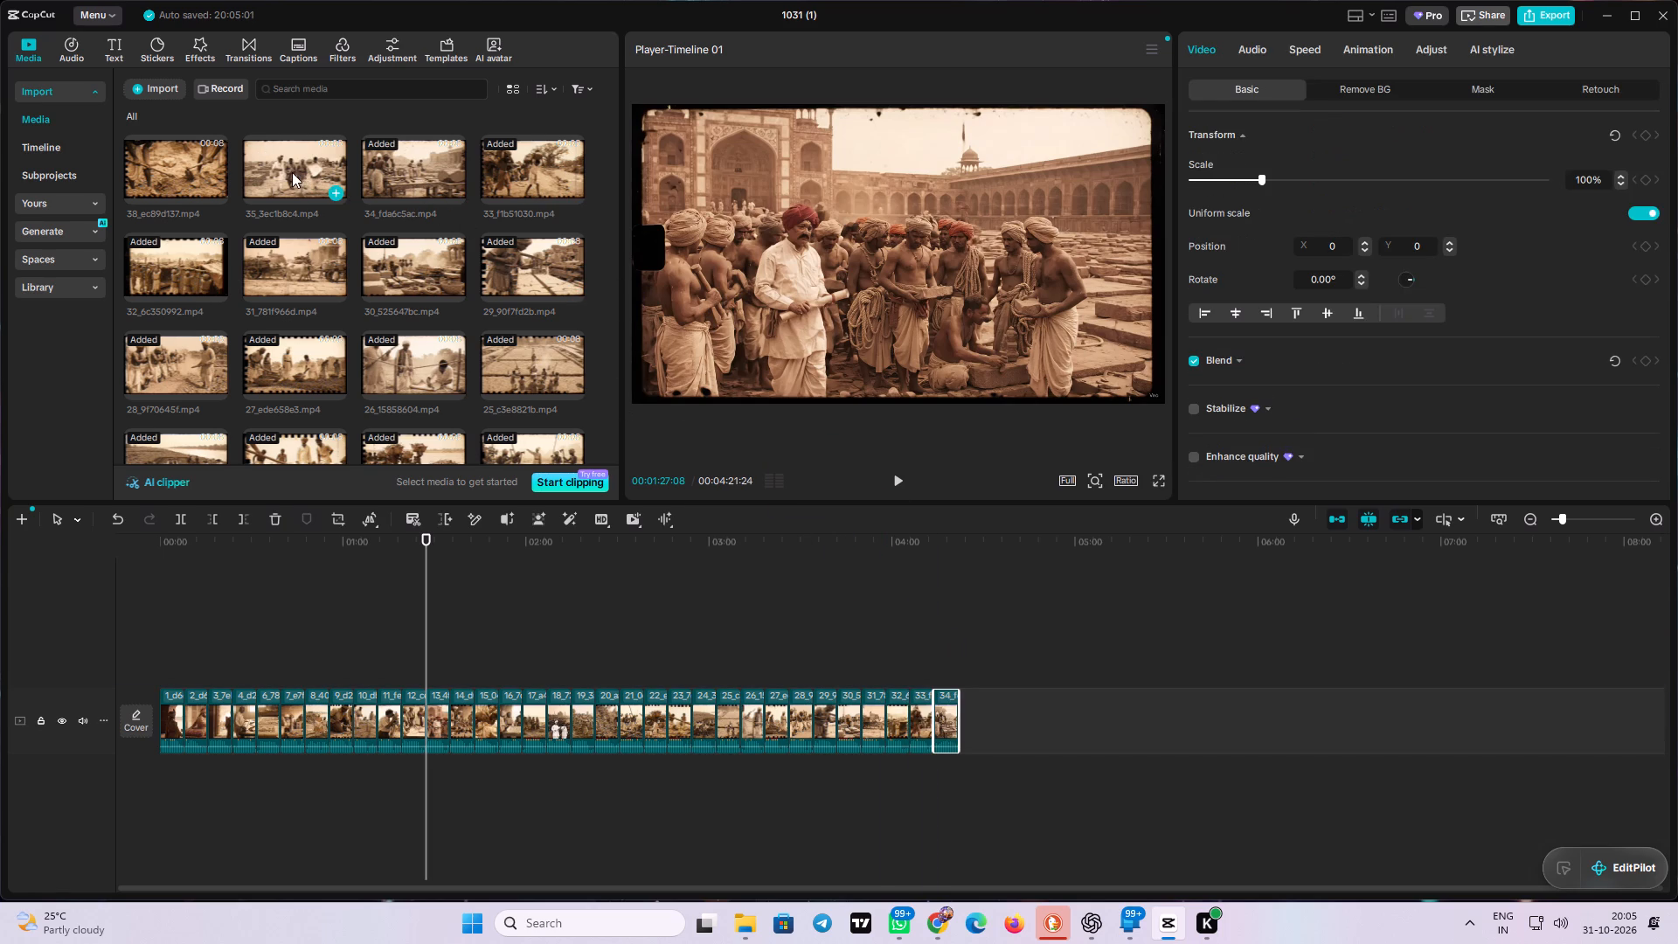
left_click_drag(292, 172, 994, 715)
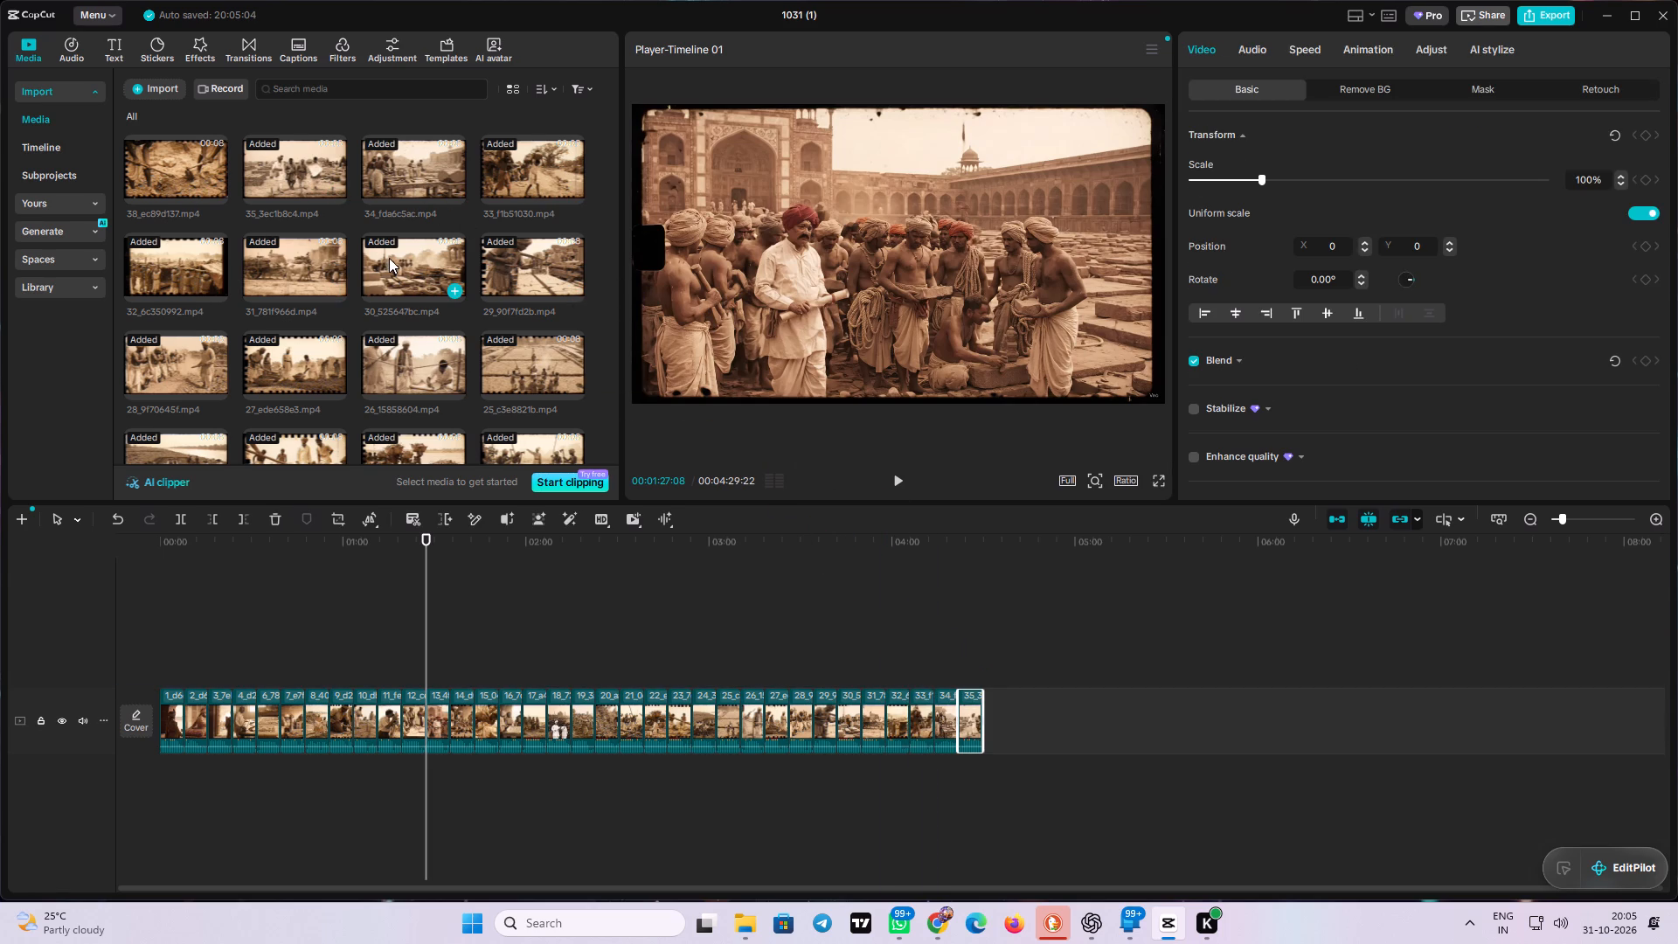
Append the clips numbered 38 through 42 in ascending order after clip 35 on the main track.
scroll(391, 258, "up", 1)
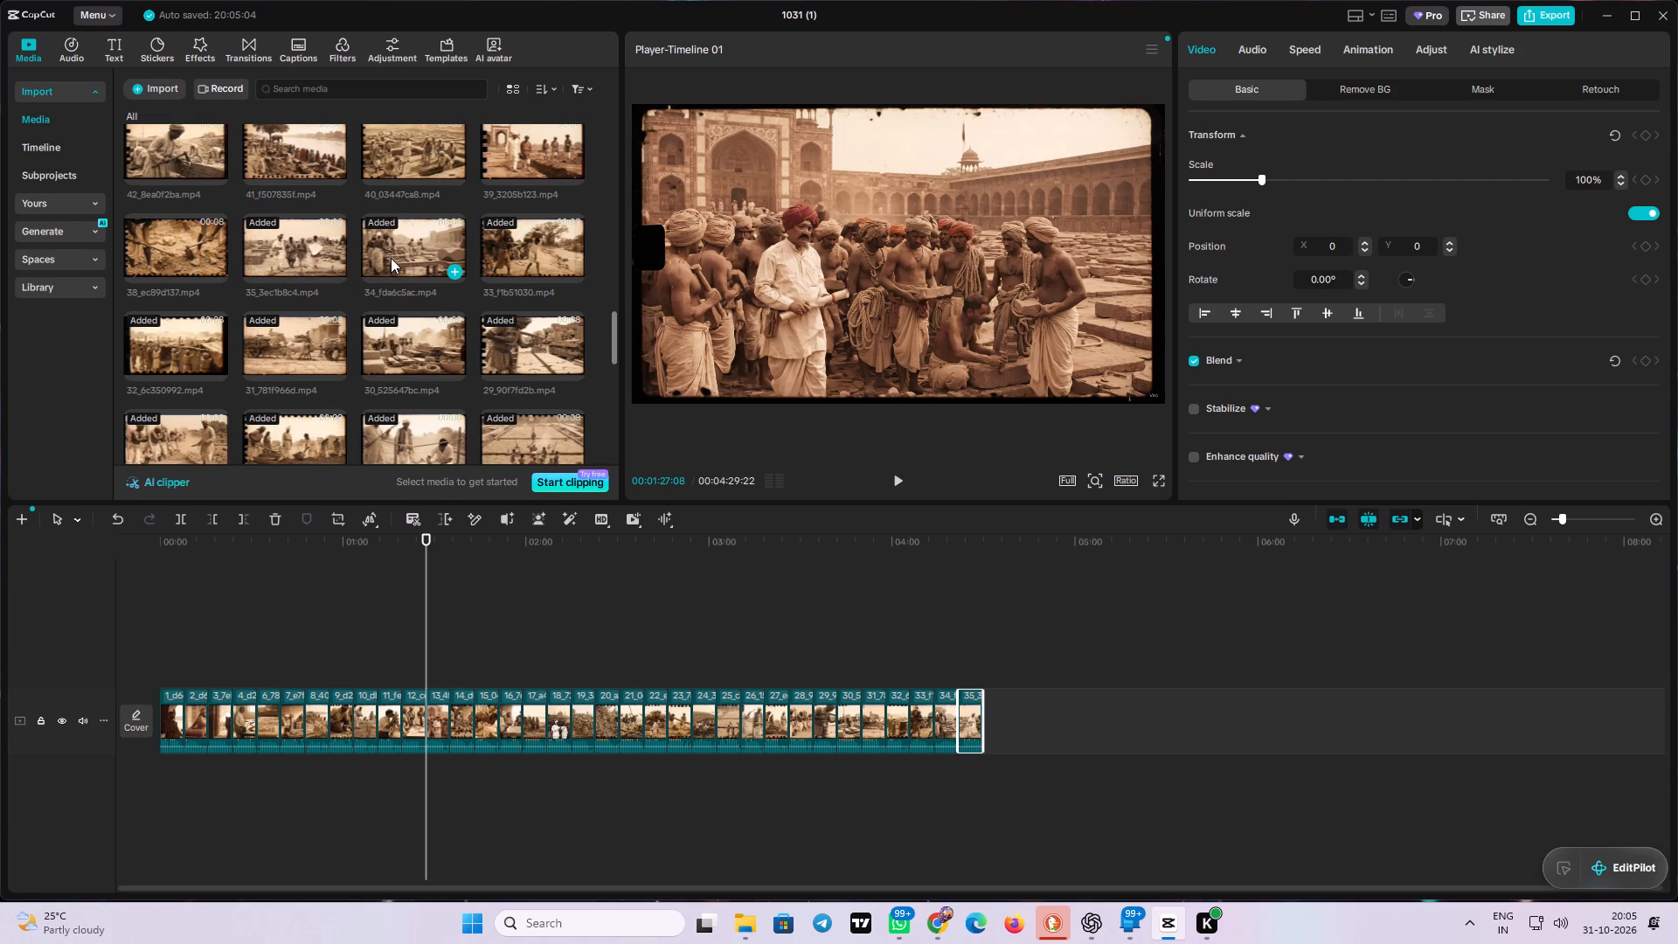
left_click_drag(142, 247, 1008, 689)
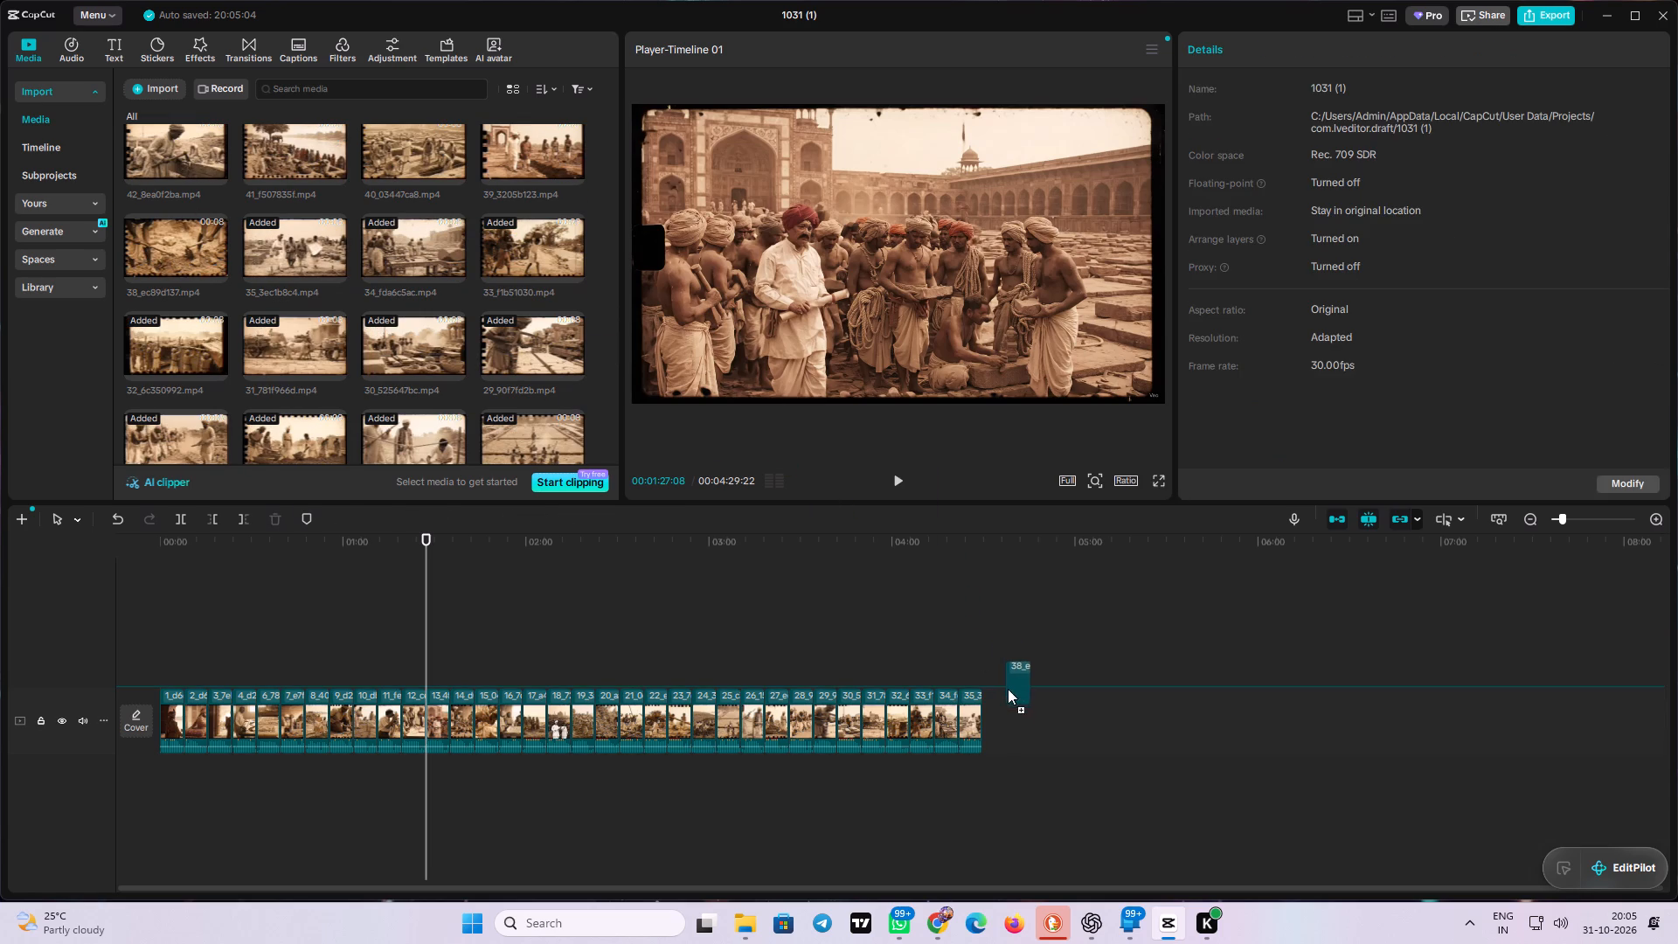
left_click_drag(1008, 689, 1007, 717)
left_click_drag(510, 159, 1089, 665)
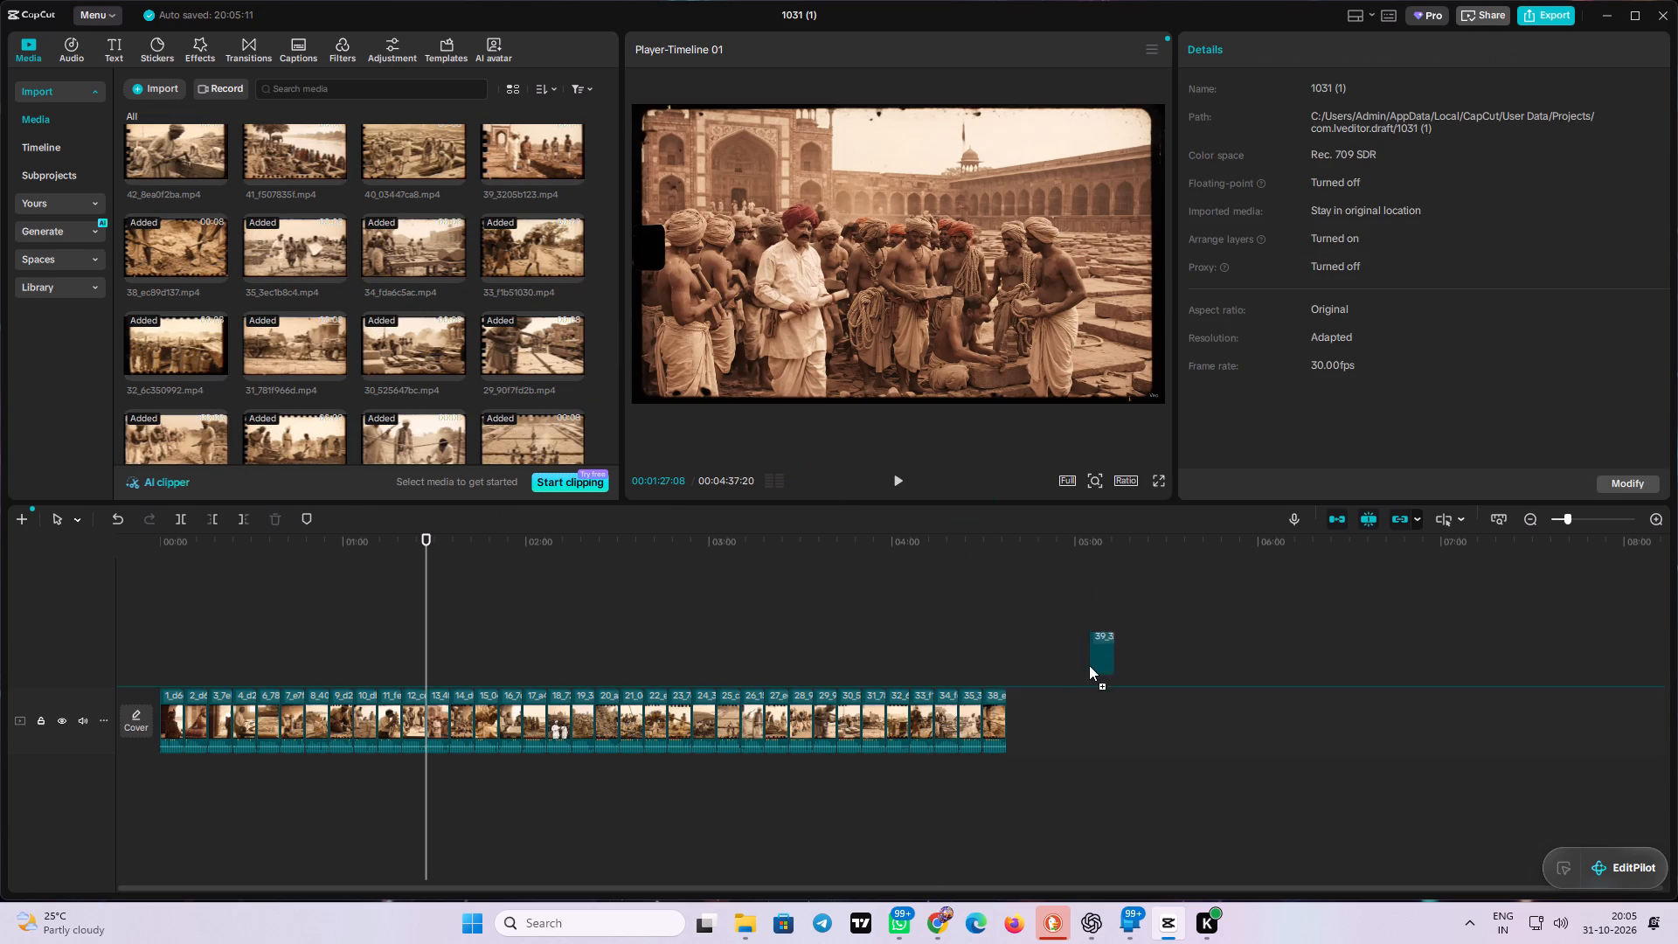
left_click_drag(1089, 665, 1070, 701)
left_click_drag(404, 159, 1066, 702)
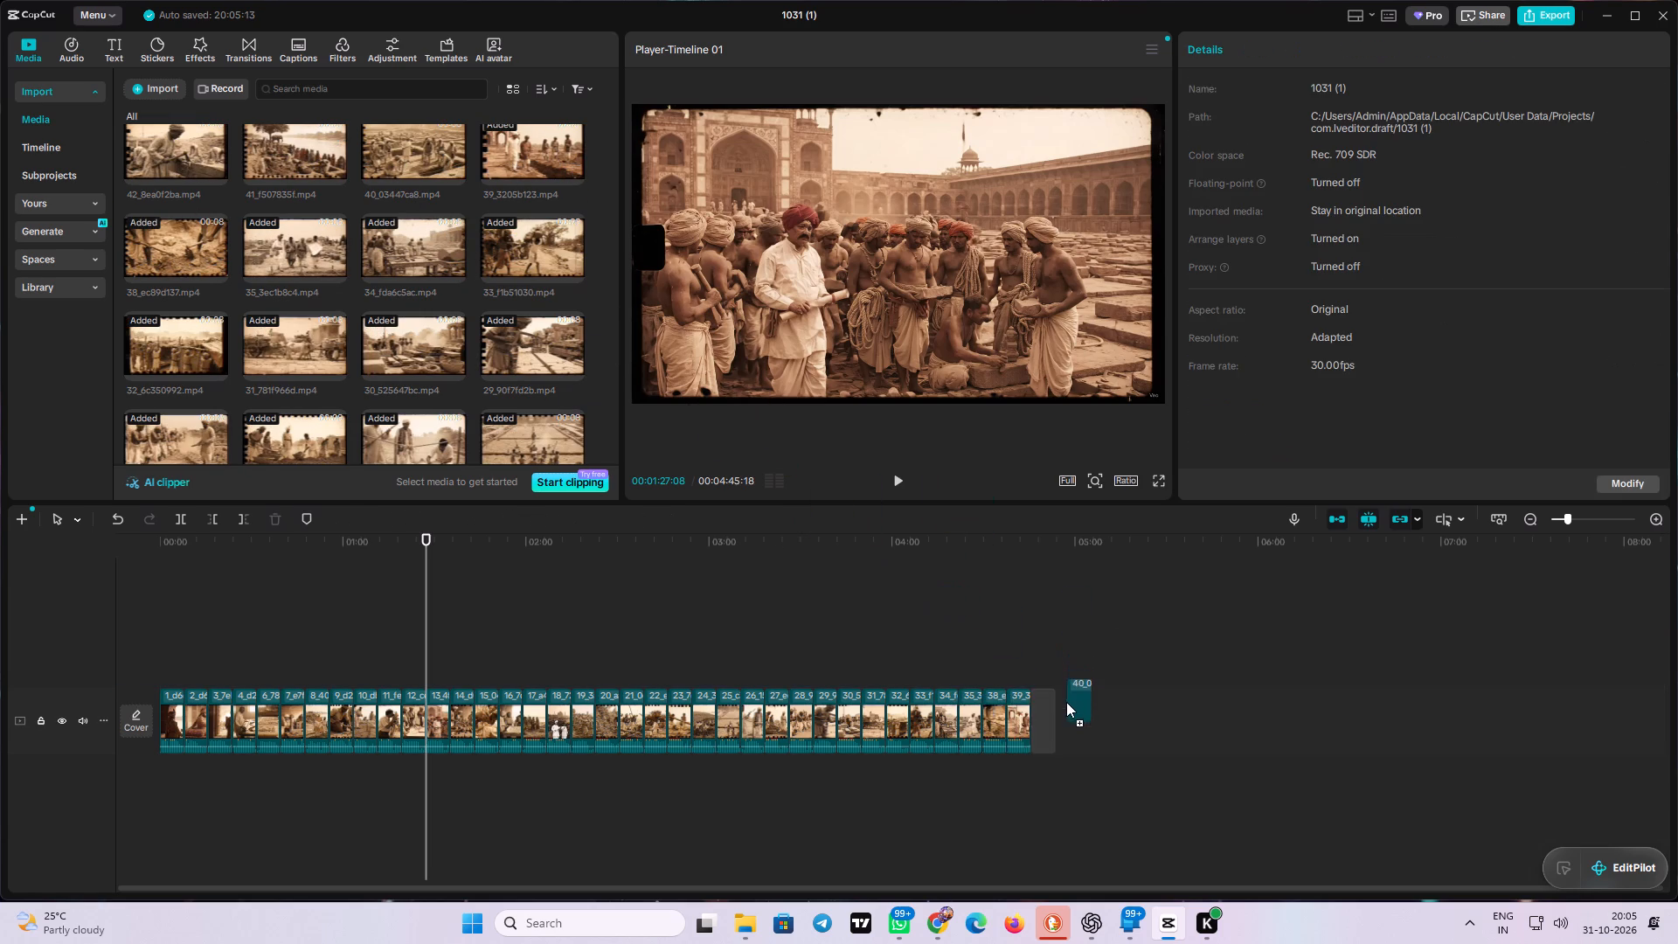
left_click_drag(1066, 702, 1064, 705)
left_click_drag(302, 156, 1120, 723)
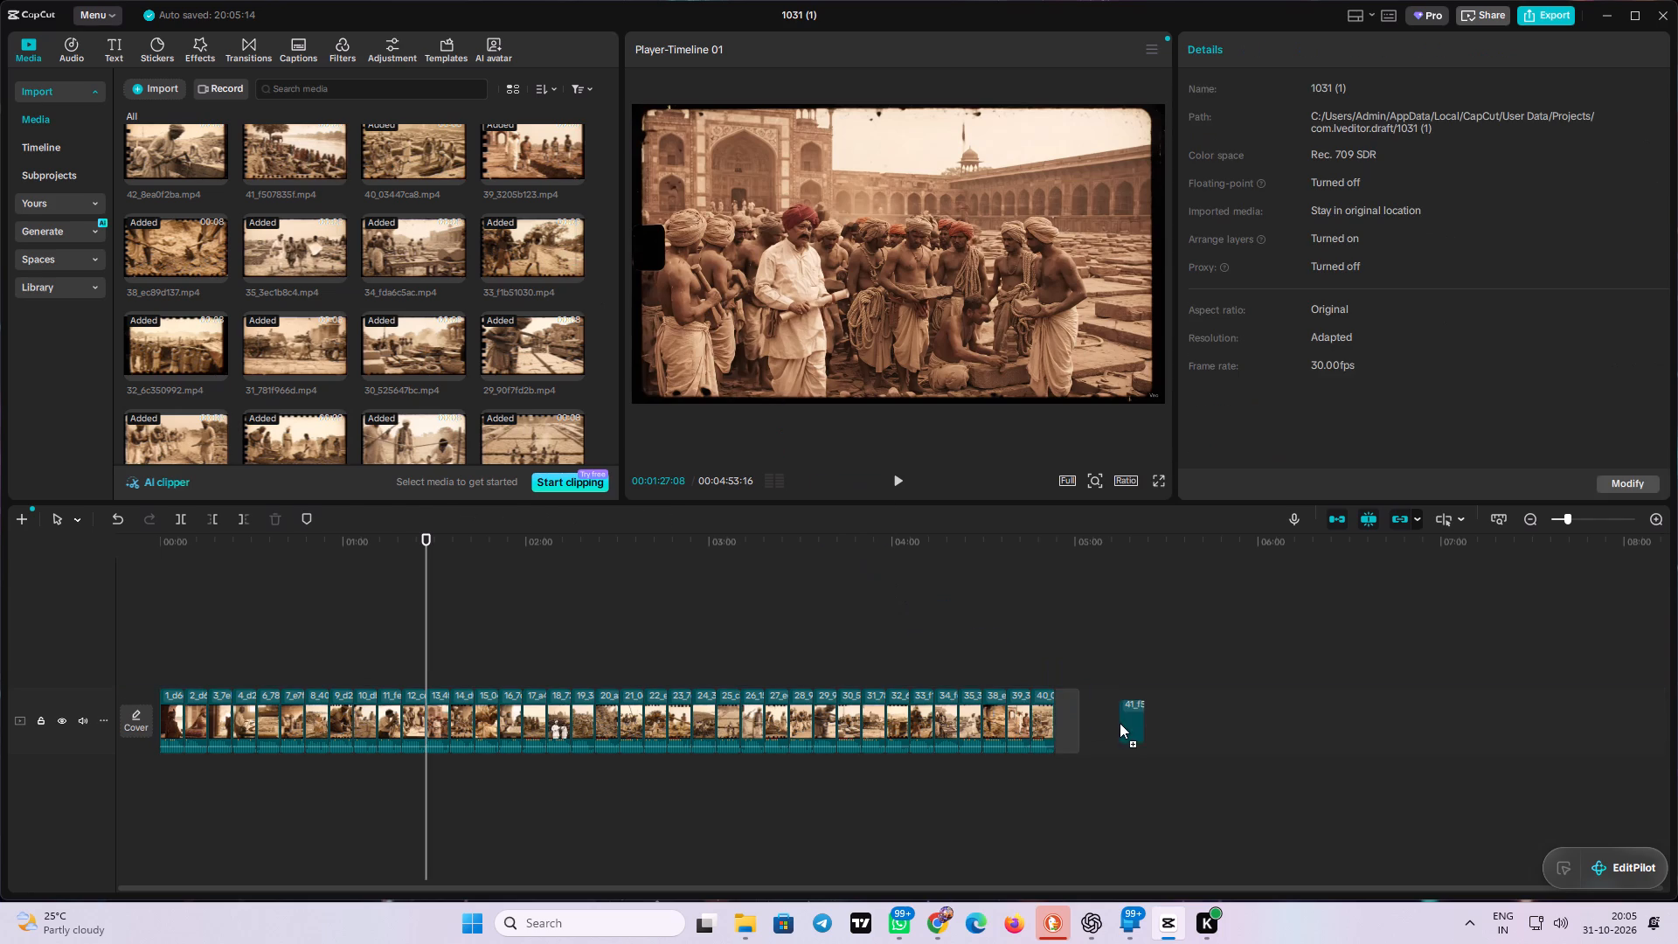
left_click_drag(1120, 723, 1108, 725)
left_click_drag(165, 170, 1165, 721)
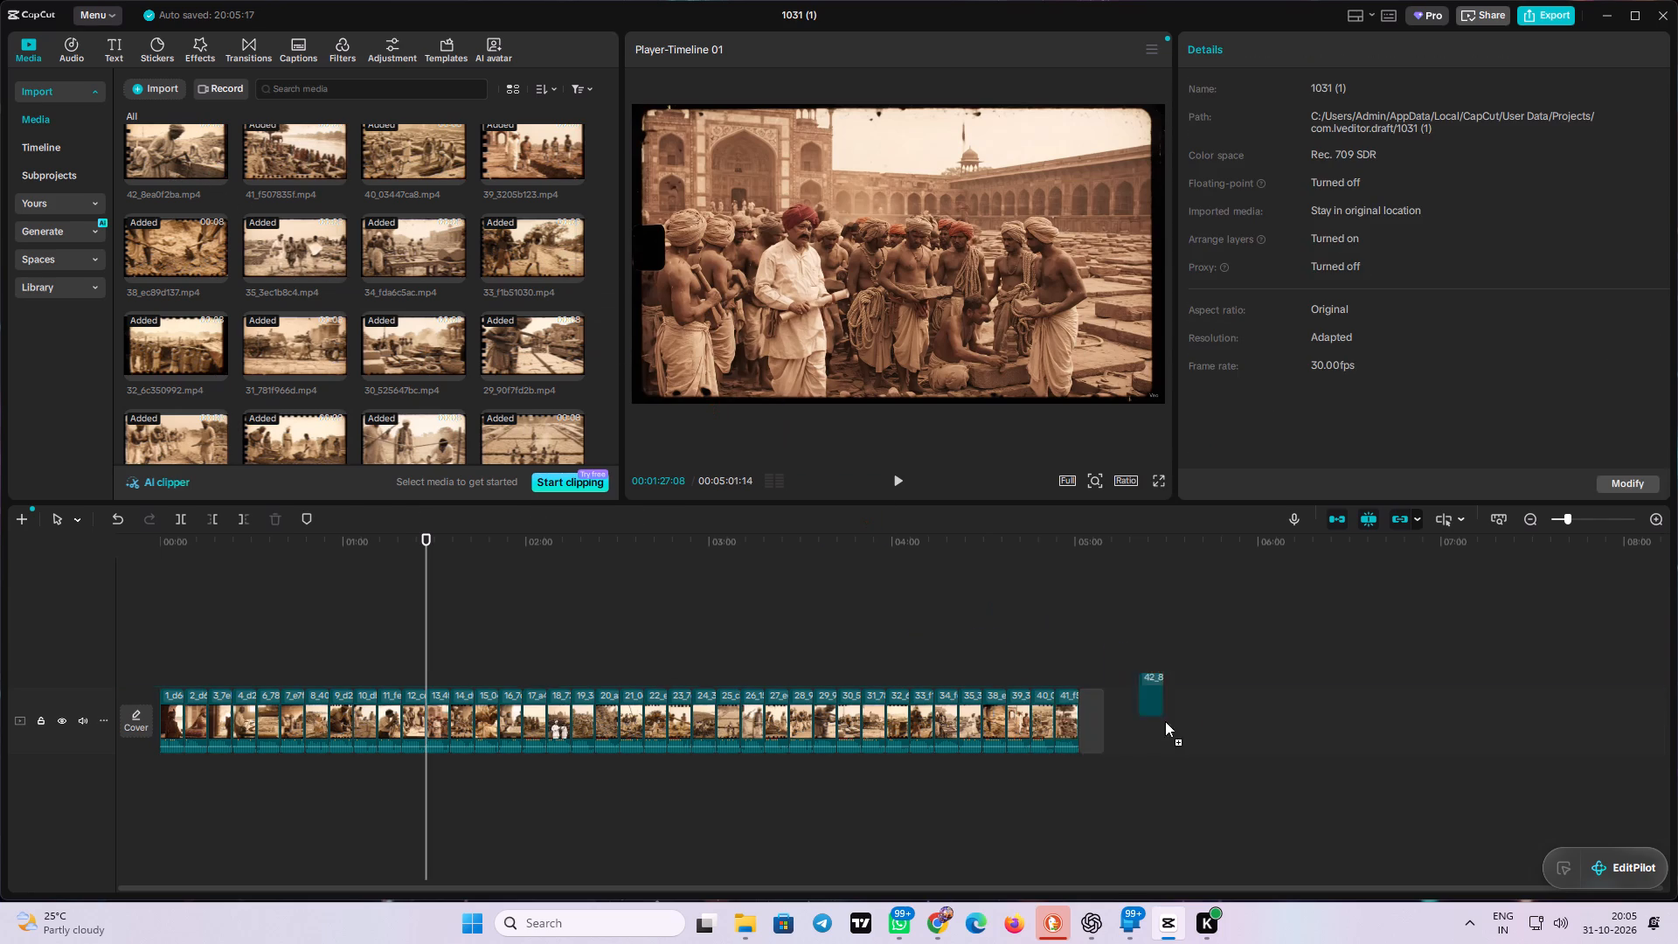
left_click_drag(1165, 721, 1168, 732)
Append the clips numbered 43, 44, 45 and 46 in order after clip 42 on the main track.
scroll(532, 257, "up", 2)
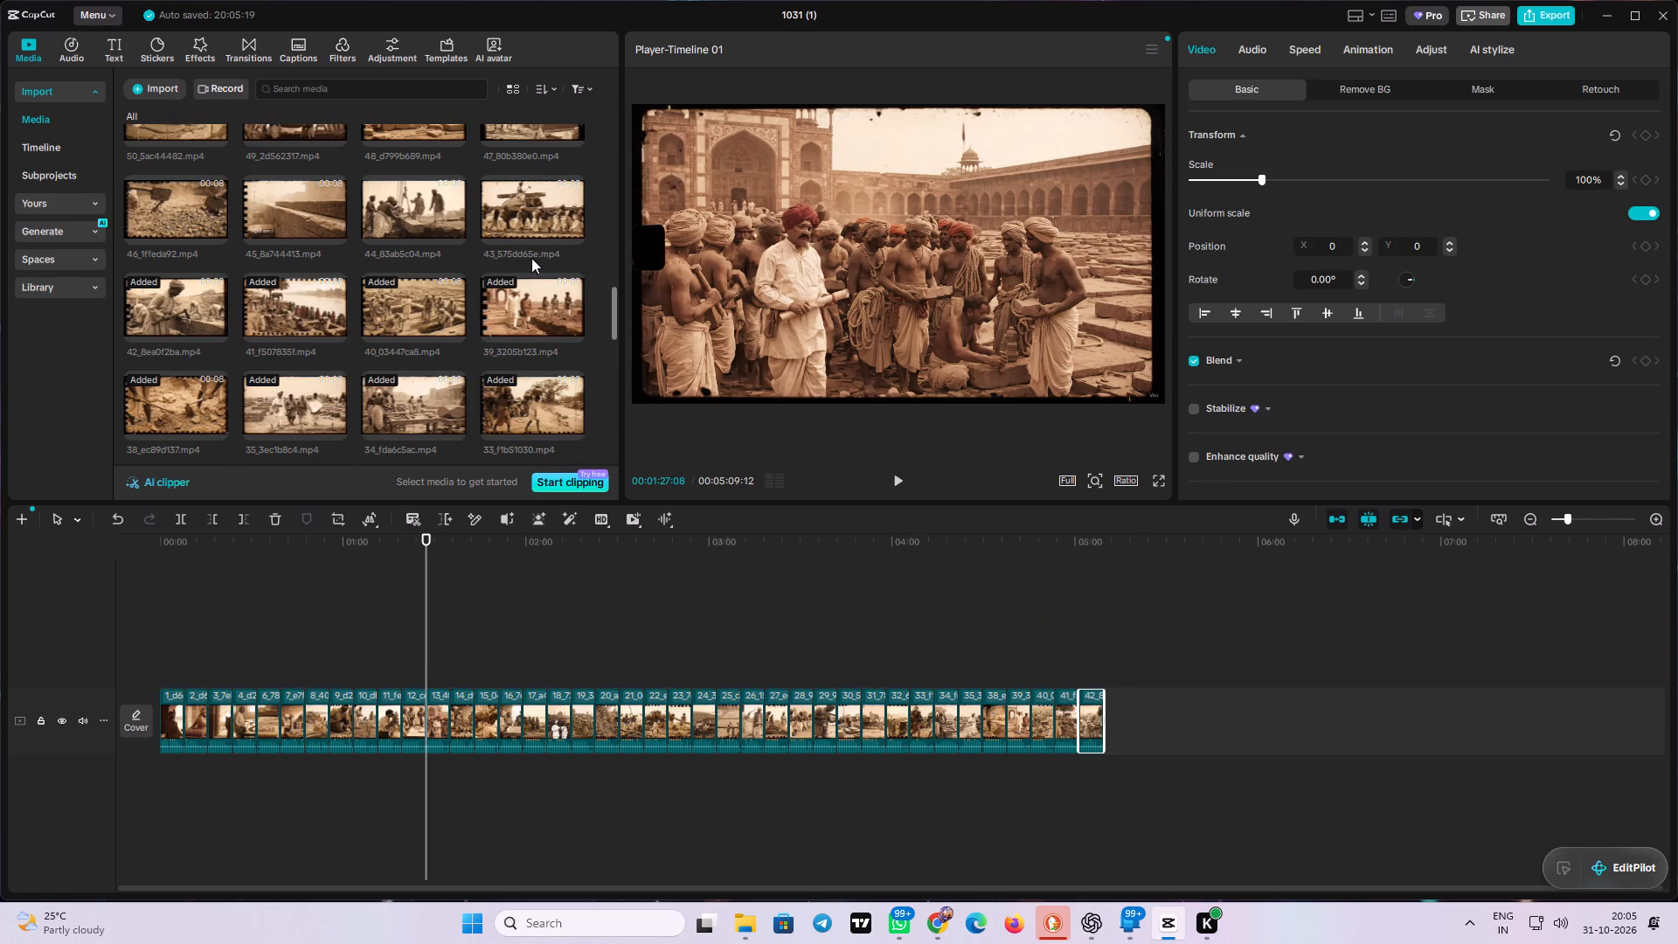
scroll(478, 289, "up", 1)
left_click_drag(499, 291, 1043, 637)
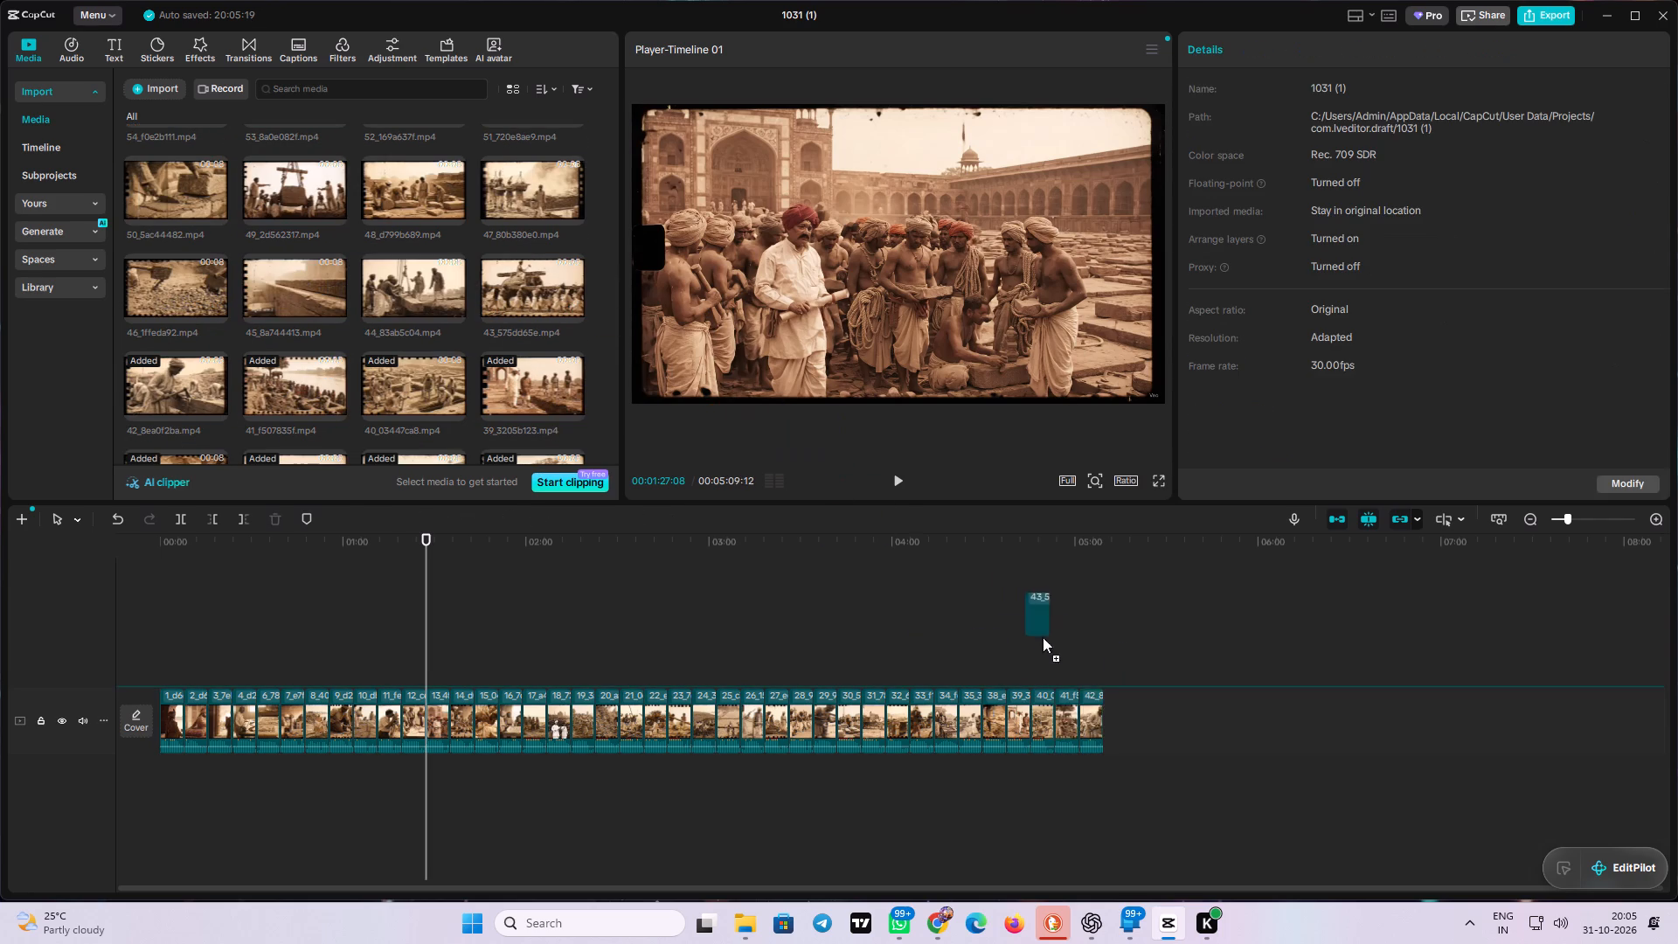
left_click_drag(1043, 637, 1133, 700)
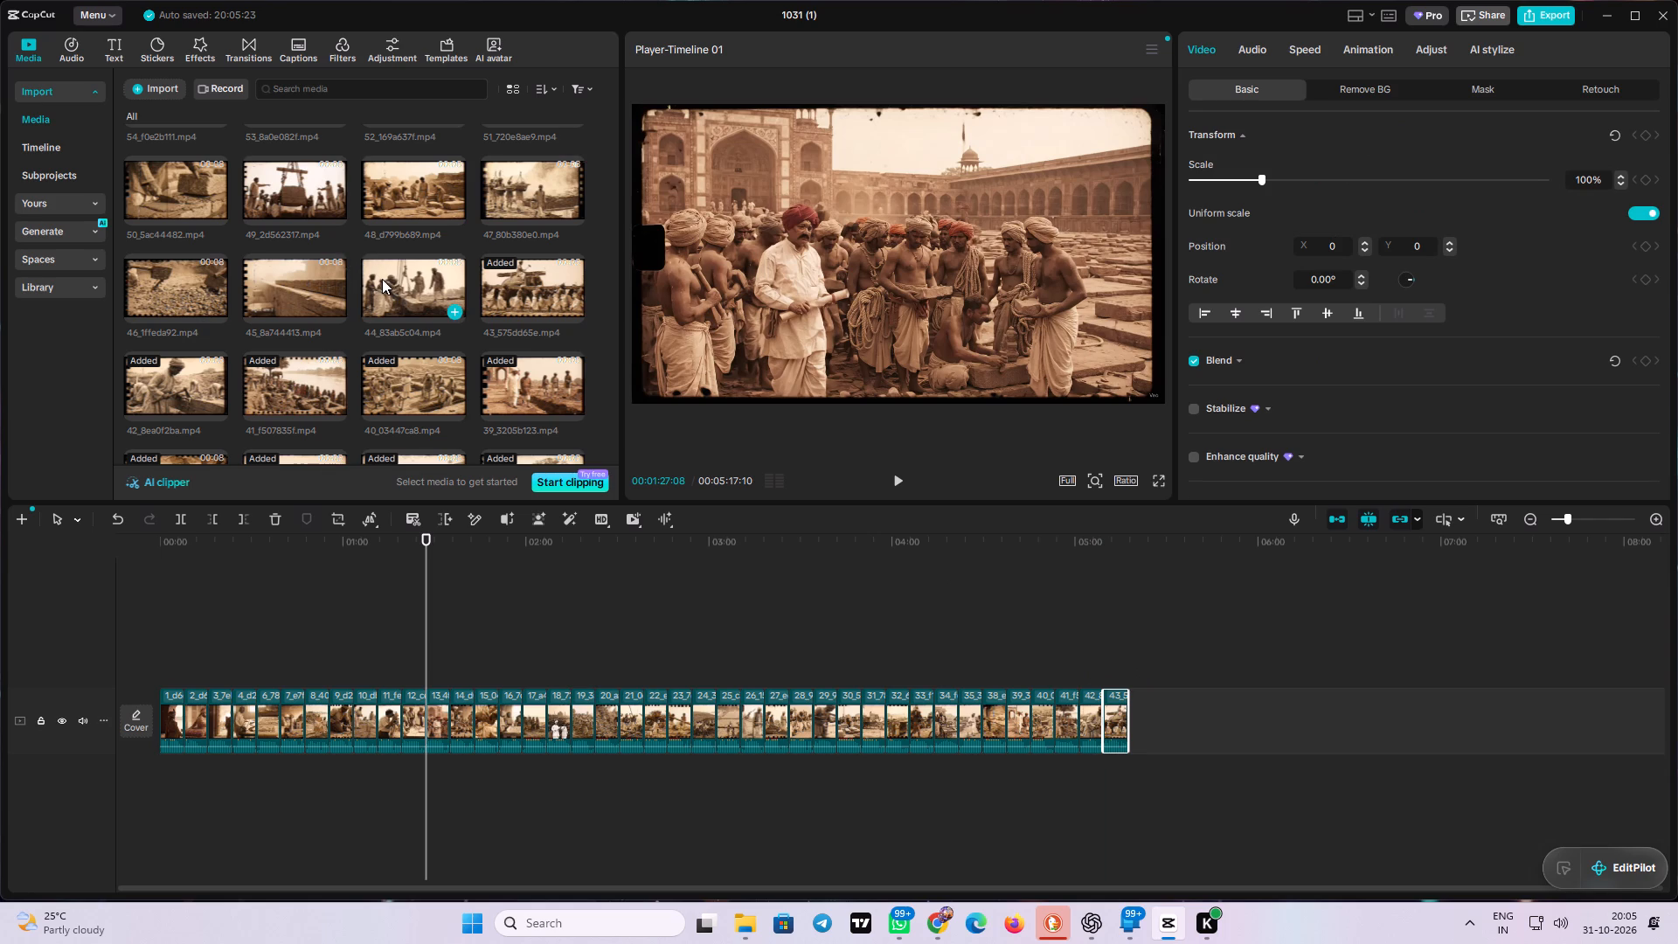
left_click_drag(382, 279, 1174, 691)
left_click_drag(272, 292, 1156, 691)
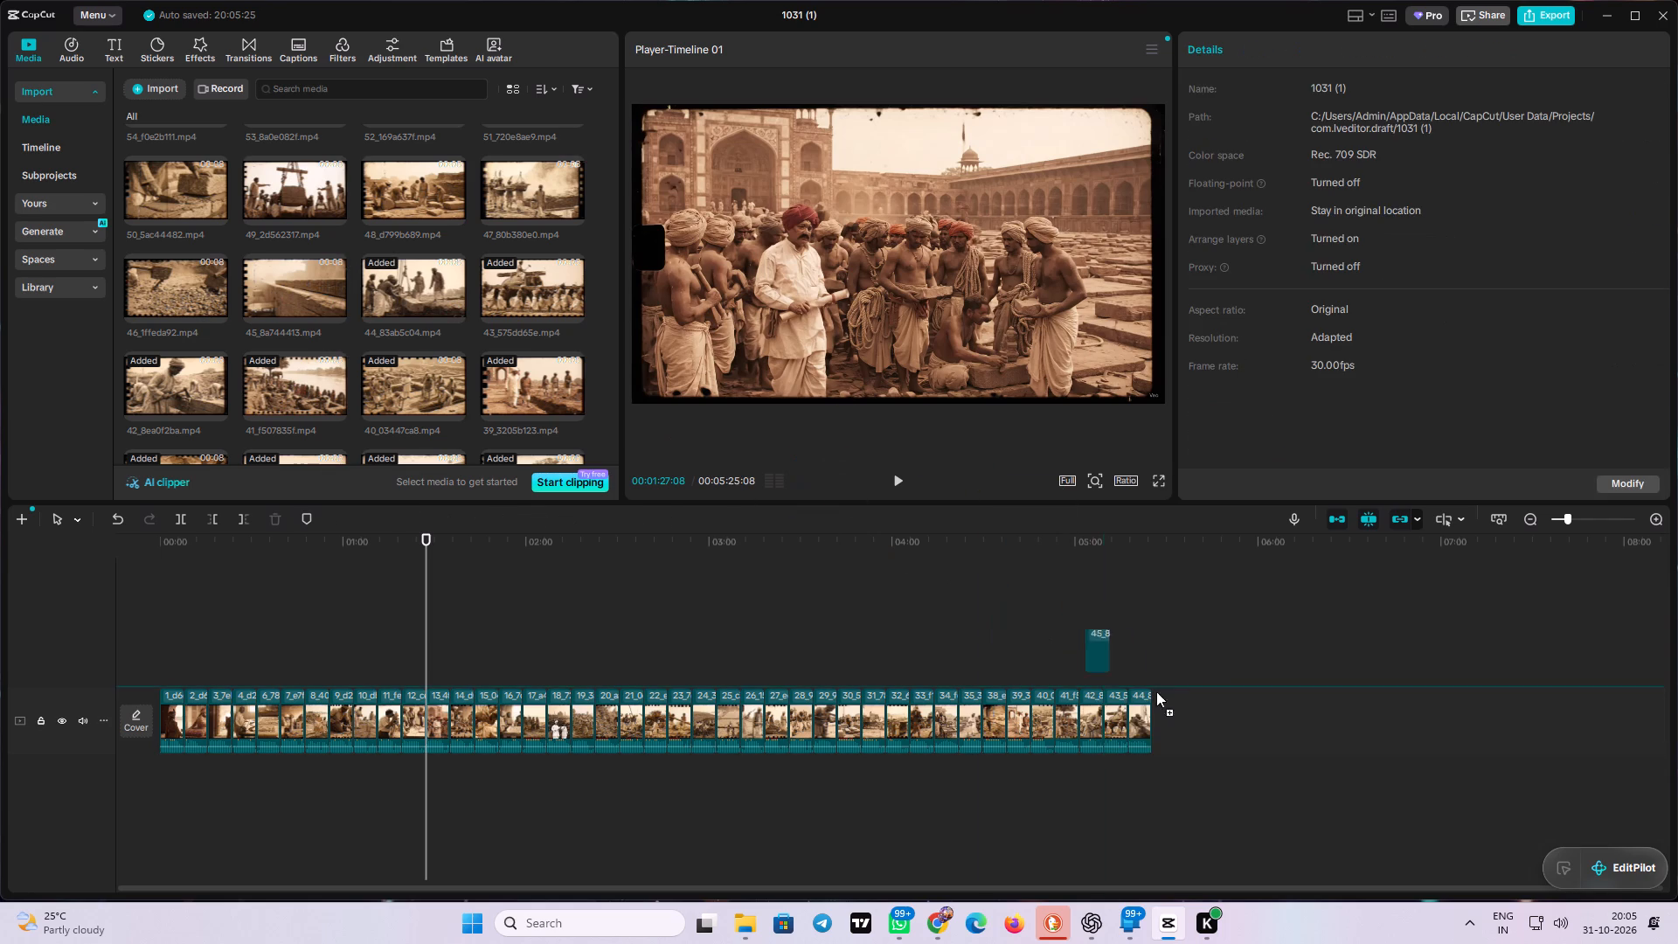
left_click_drag(1156, 691, 1191, 719)
left_click_drag(147, 296, 1171, 691)
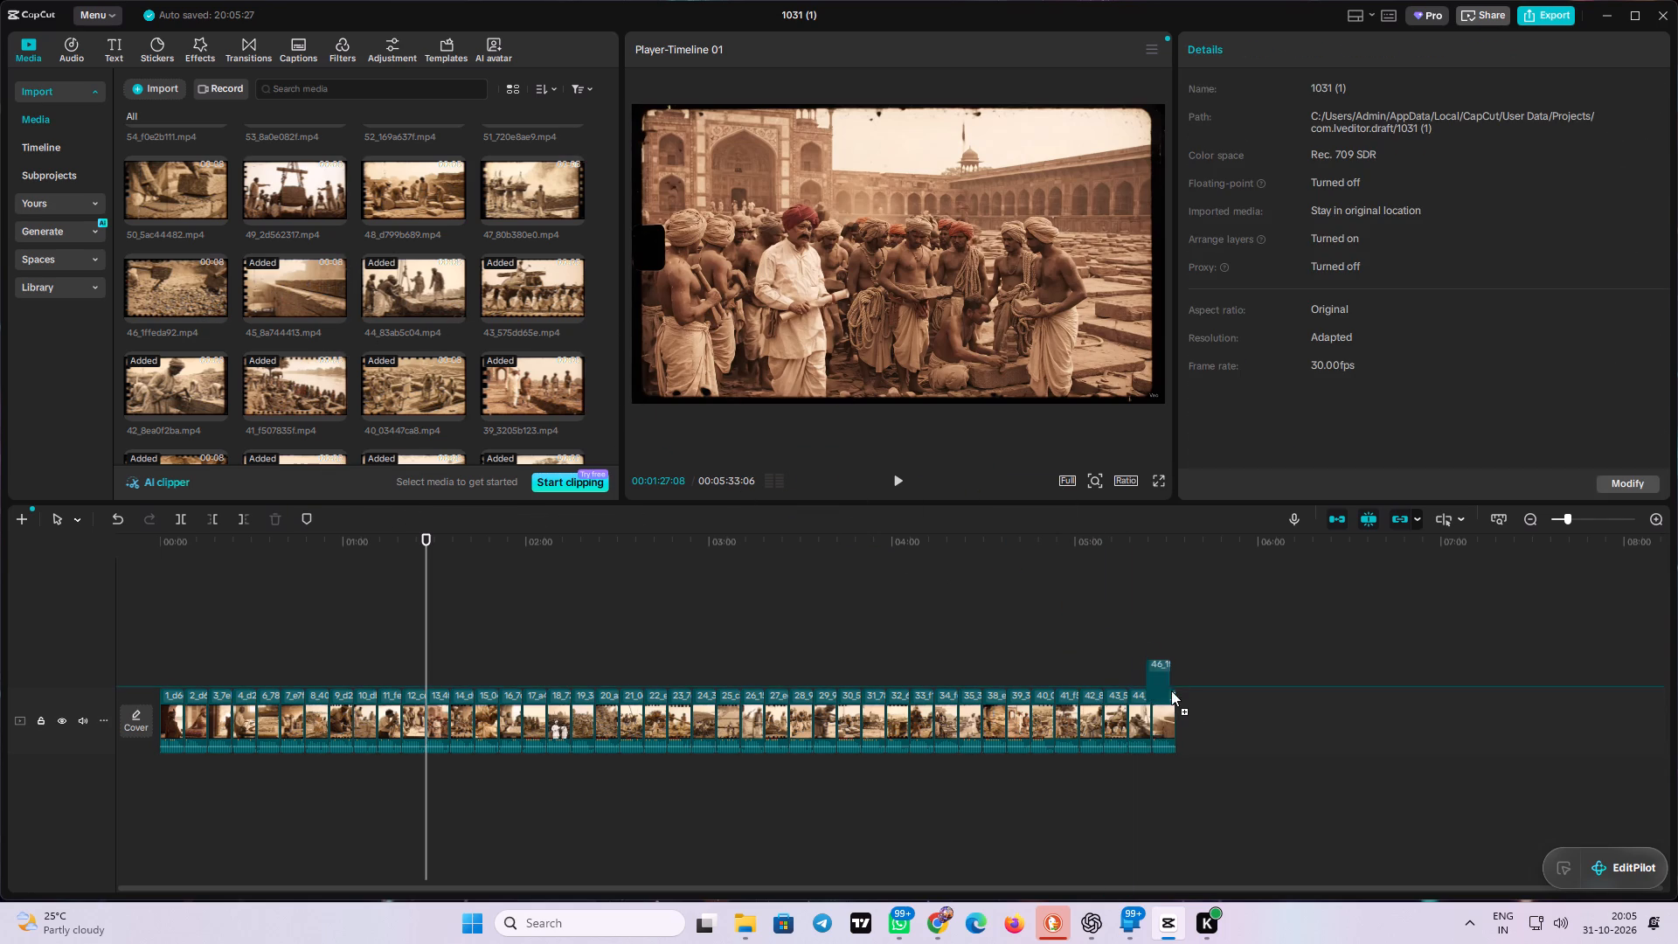
left_click_drag(1171, 691, 1213, 707)
Append the clips numbered 47, 48, 49 and 50 in order after clip 46 on the main track.
left_click_drag(497, 200, 1252, 670)
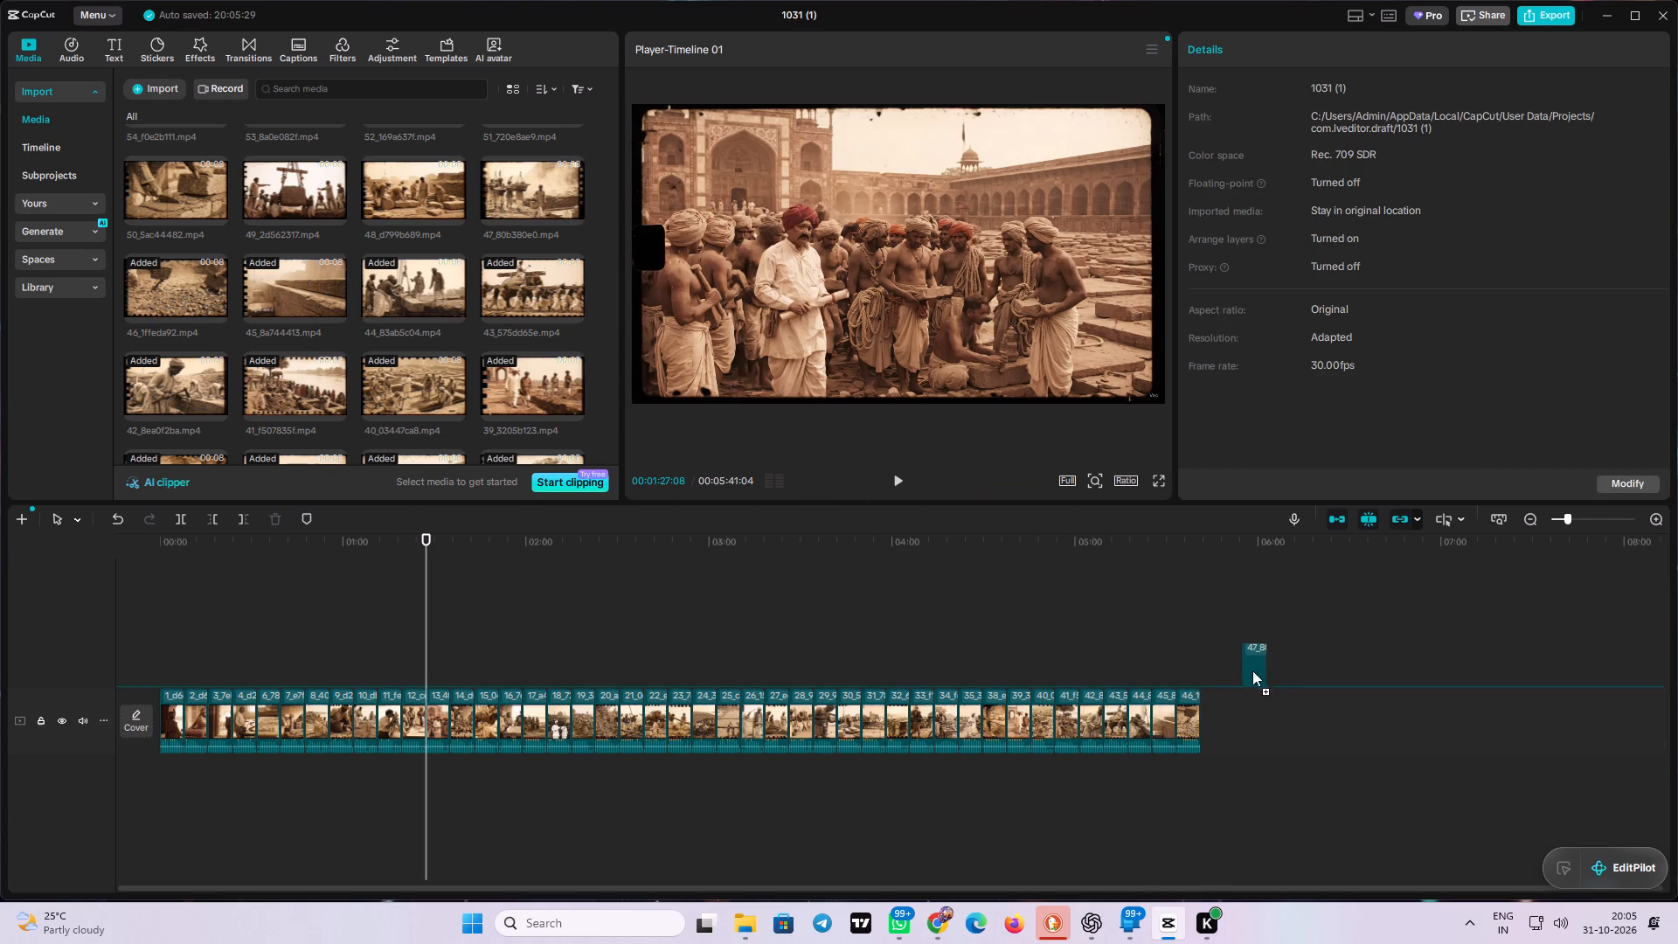
left_click_drag(1252, 670, 1264, 703)
left_click_drag(403, 192, 1210, 702)
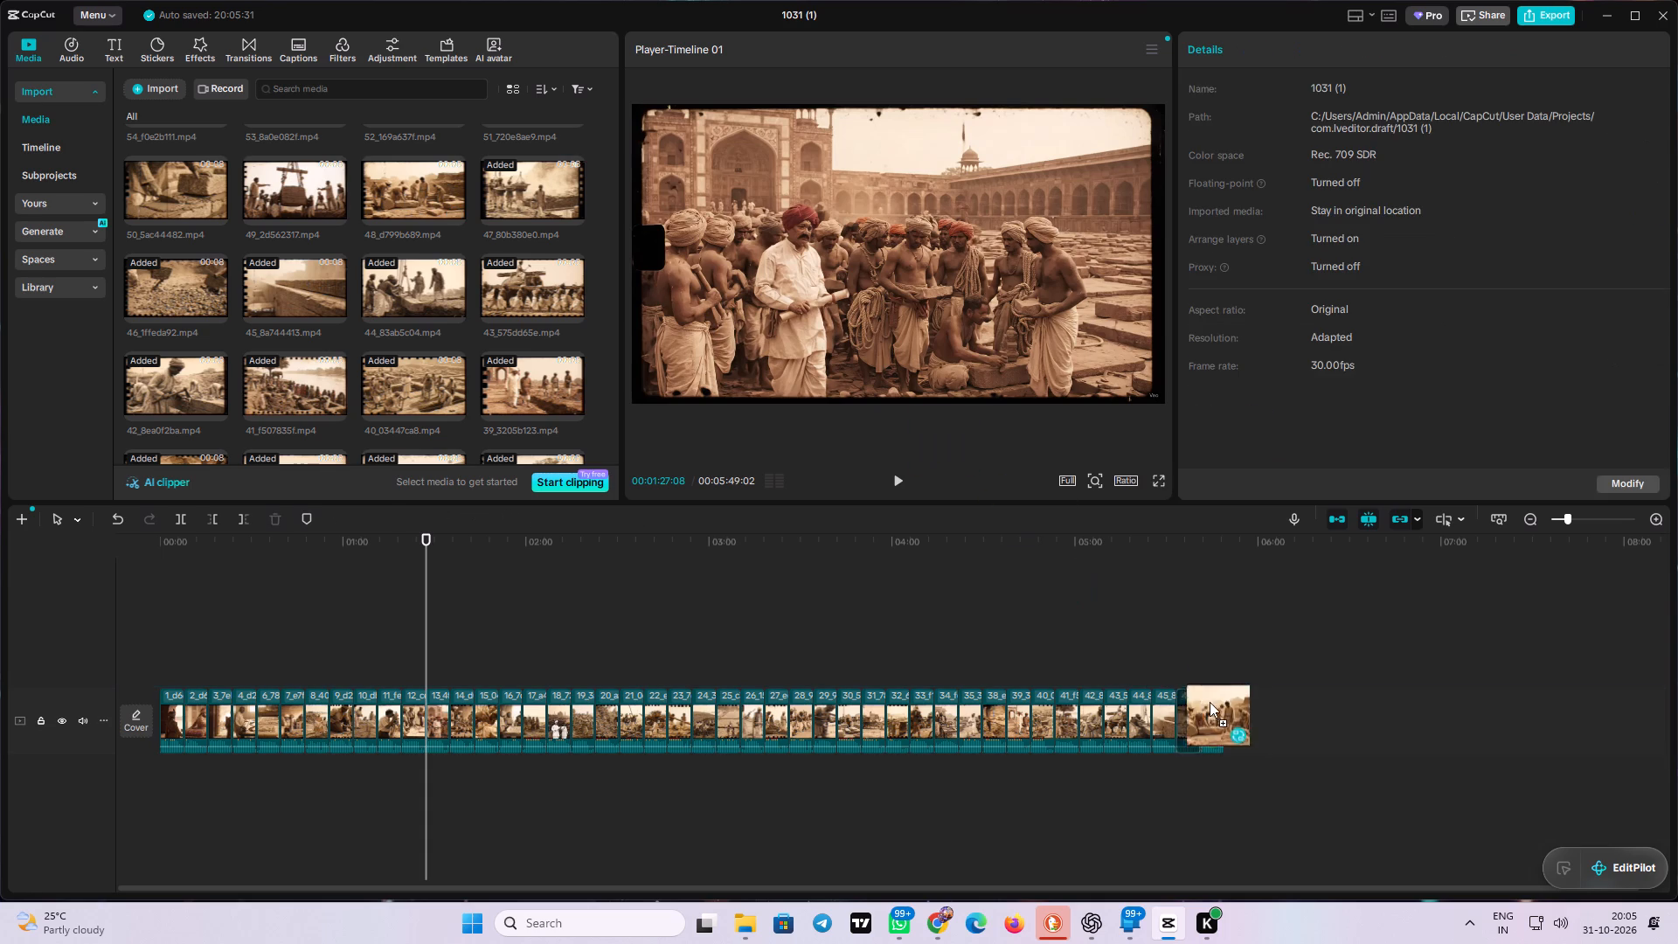
left_click_drag(1210, 702, 1236, 709)
left_click_drag(296, 198, 510, 245)
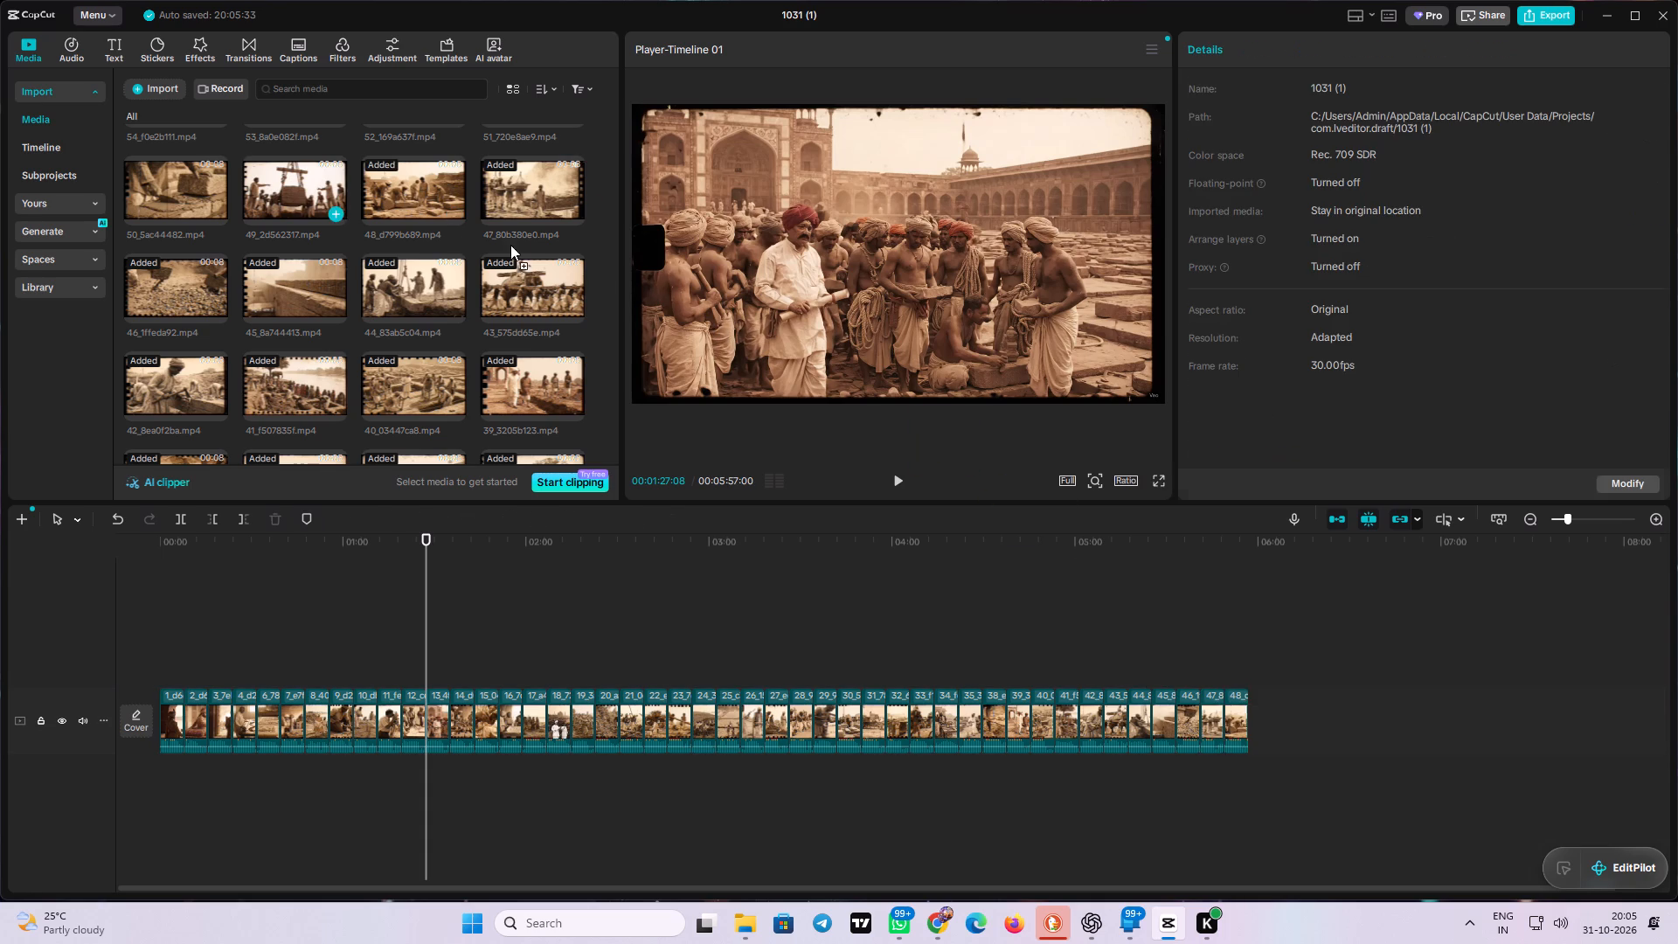
left_click_drag(510, 245, 1272, 707)
left_click_drag(188, 207, 193, 207)
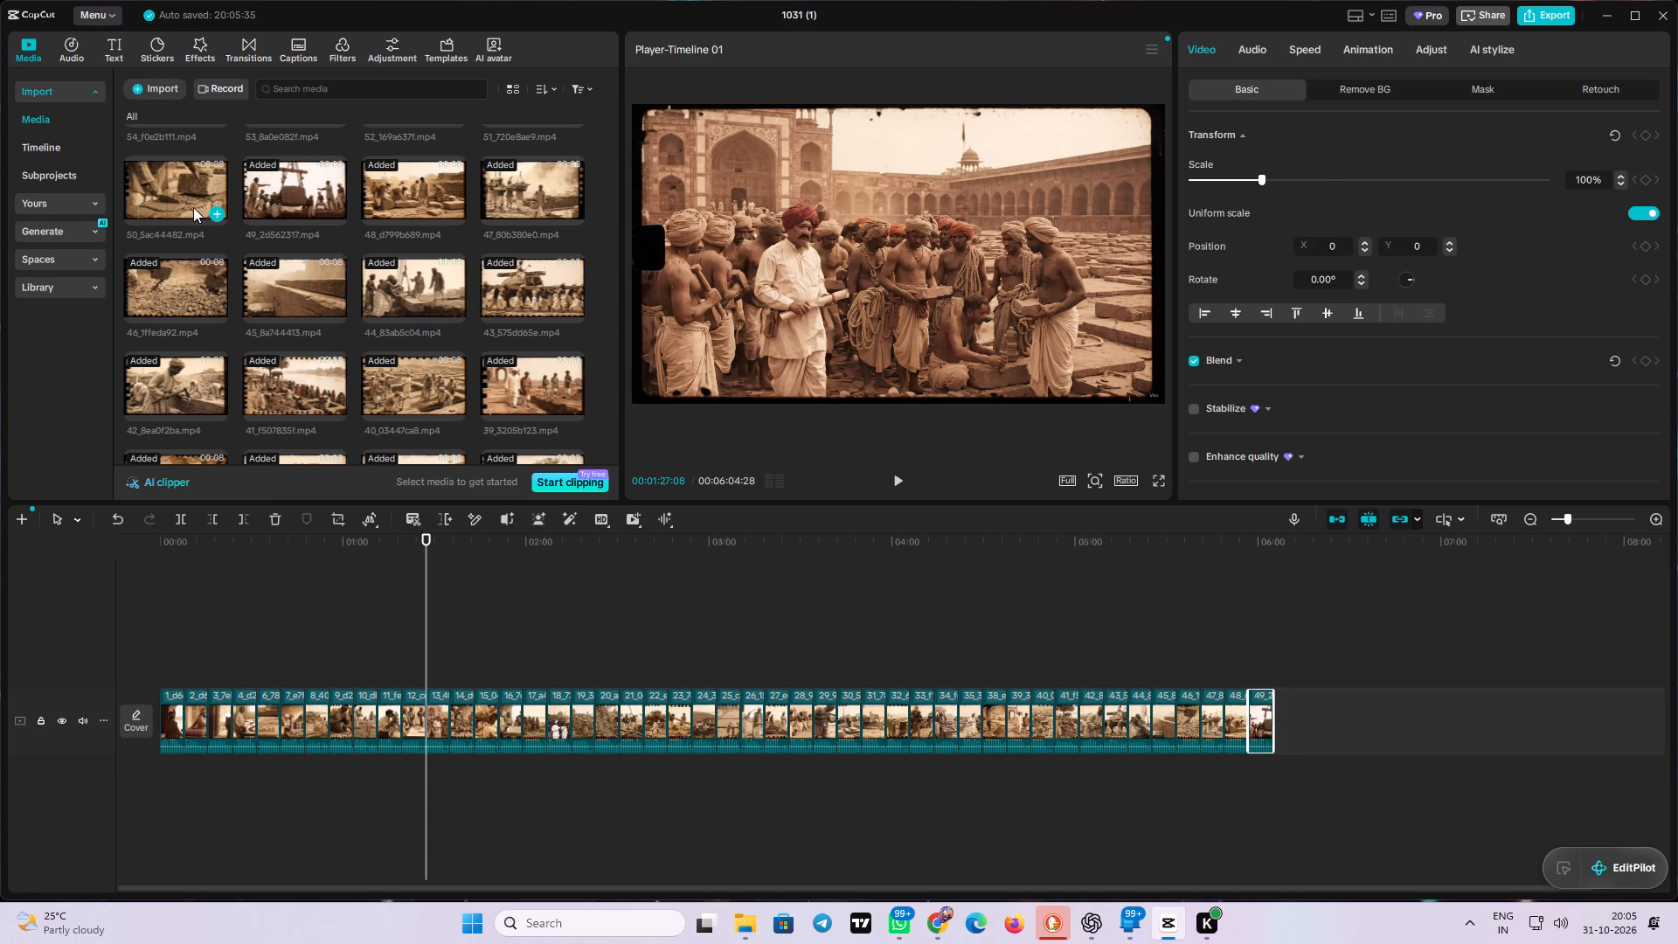
left_click_drag(193, 207, 1330, 721)
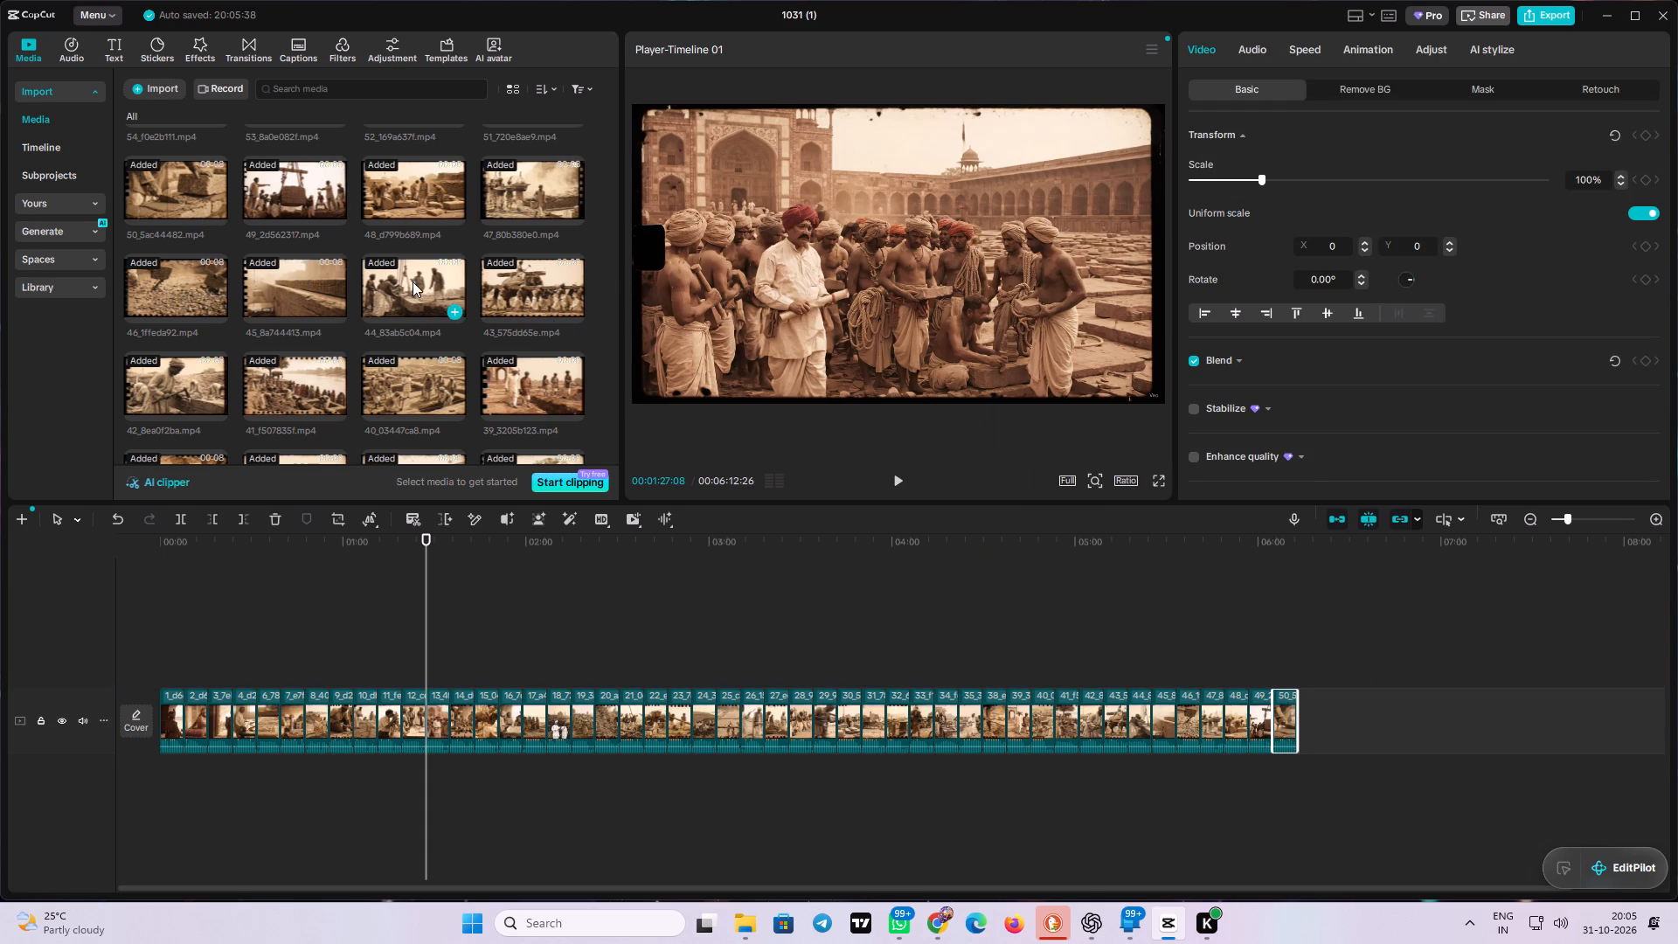
Append the clips numbered 51, 52, 53 and 54 in order after clip 50 on the main track.
scroll(413, 281, "up", 2)
left_click_drag(504, 249, 1213, 626)
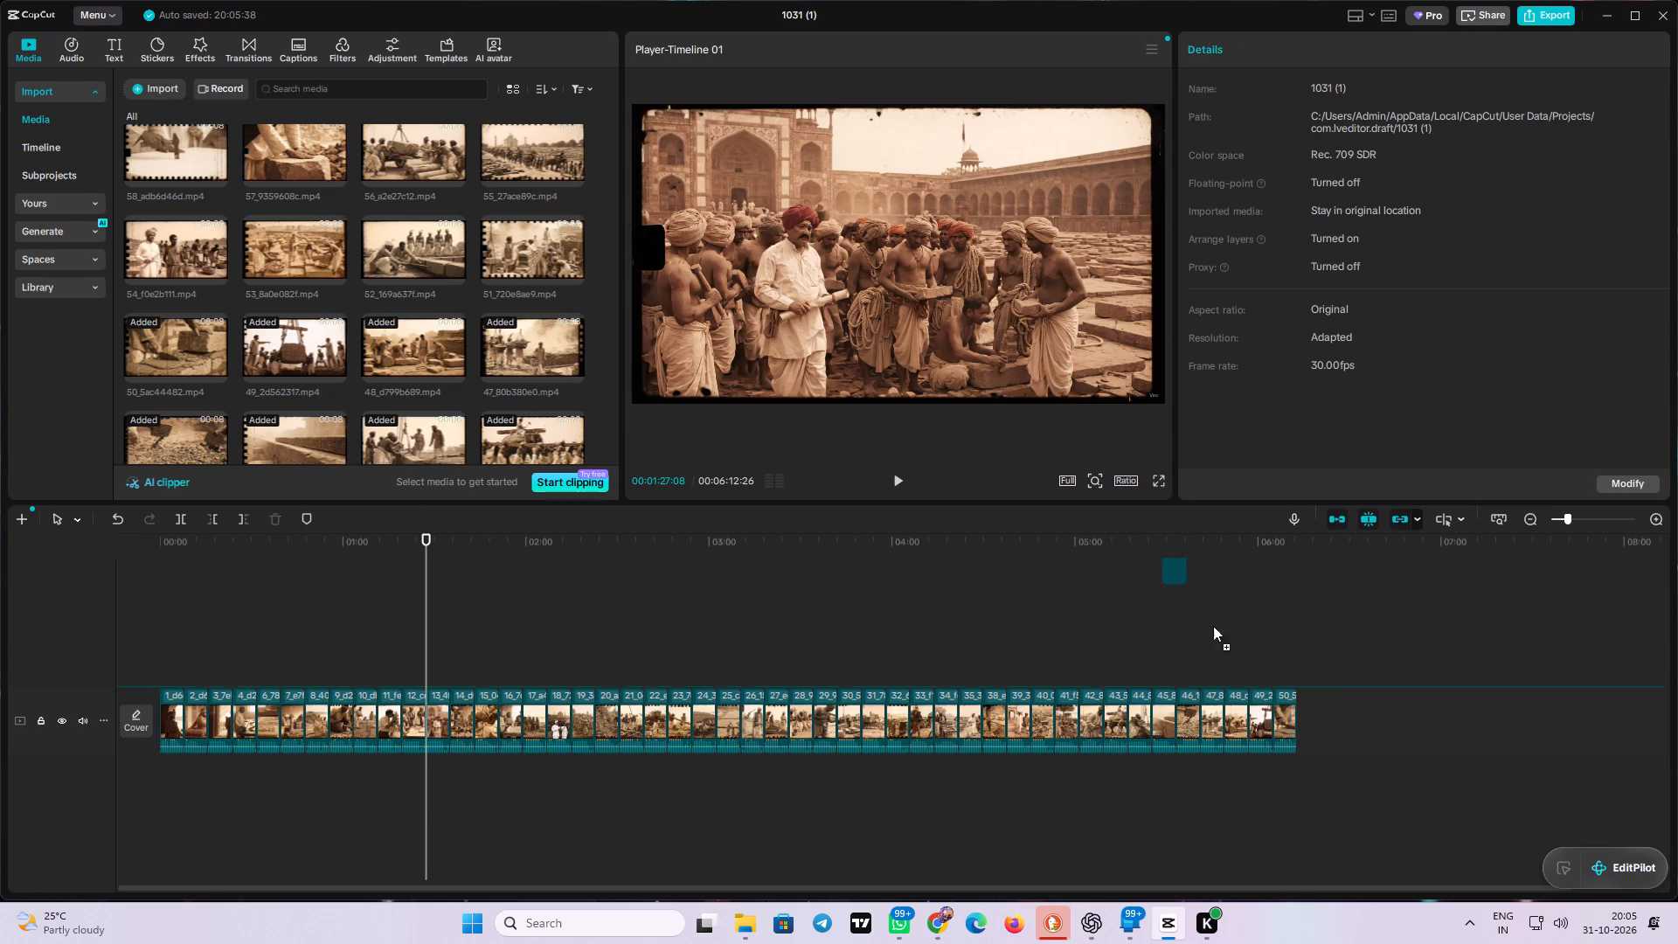
left_click_drag(1213, 626, 1331, 691)
left_click_drag(377, 250, 948, 512)
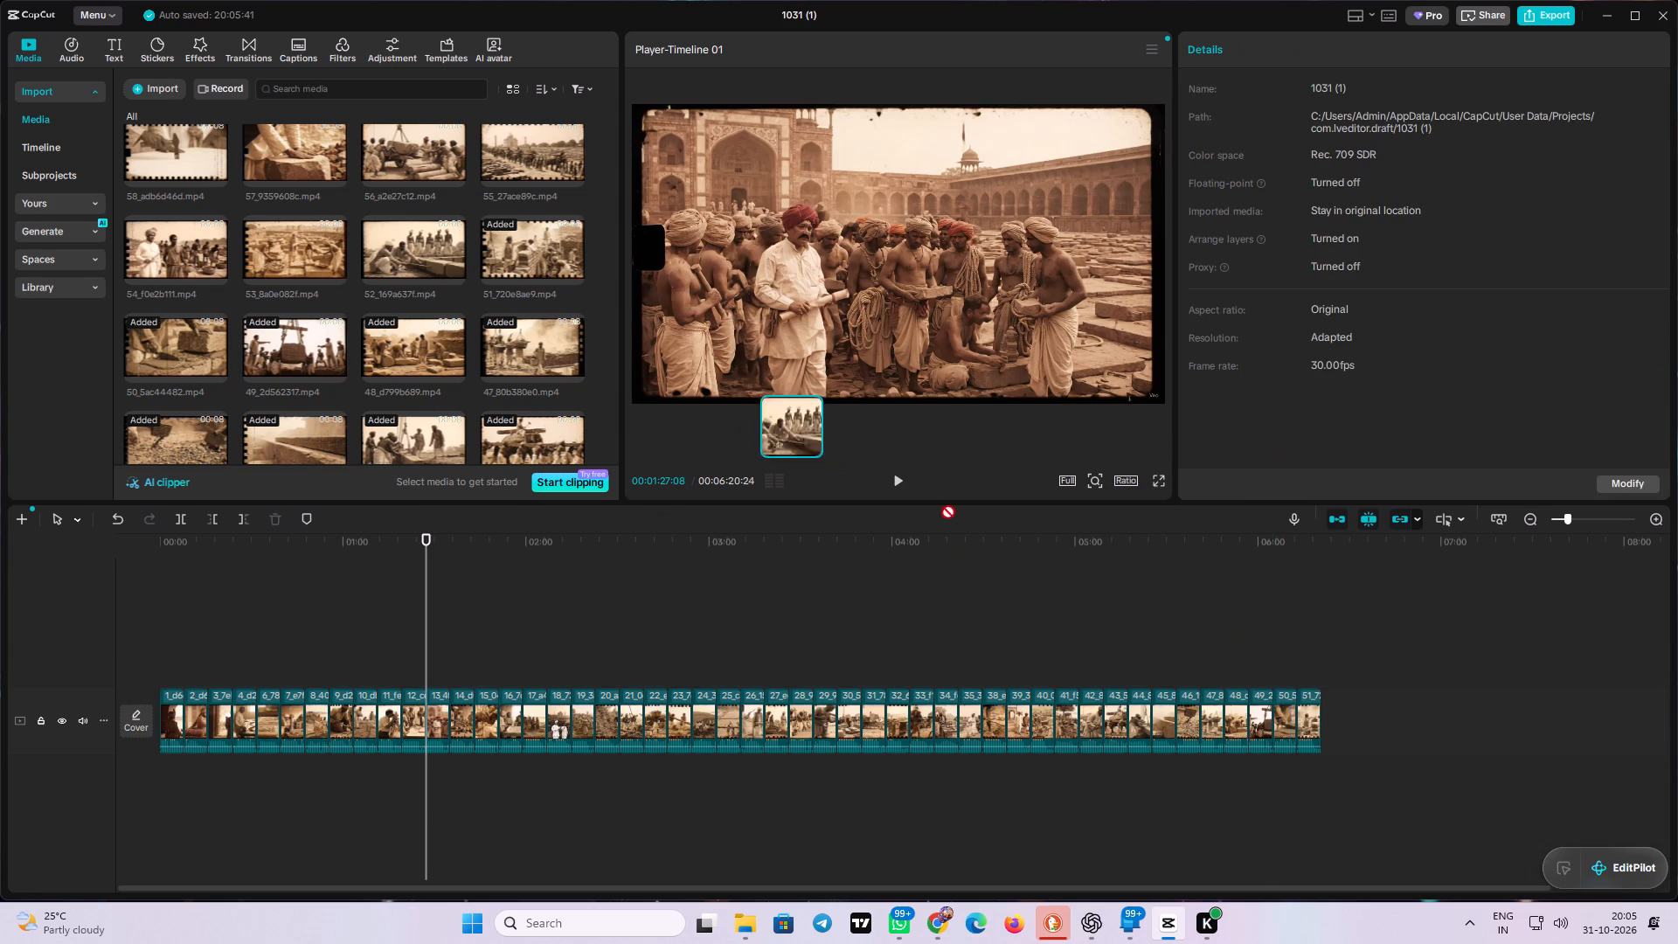
left_click_drag(948, 512, 1349, 700)
left_click_drag(266, 254, 1142, 524)
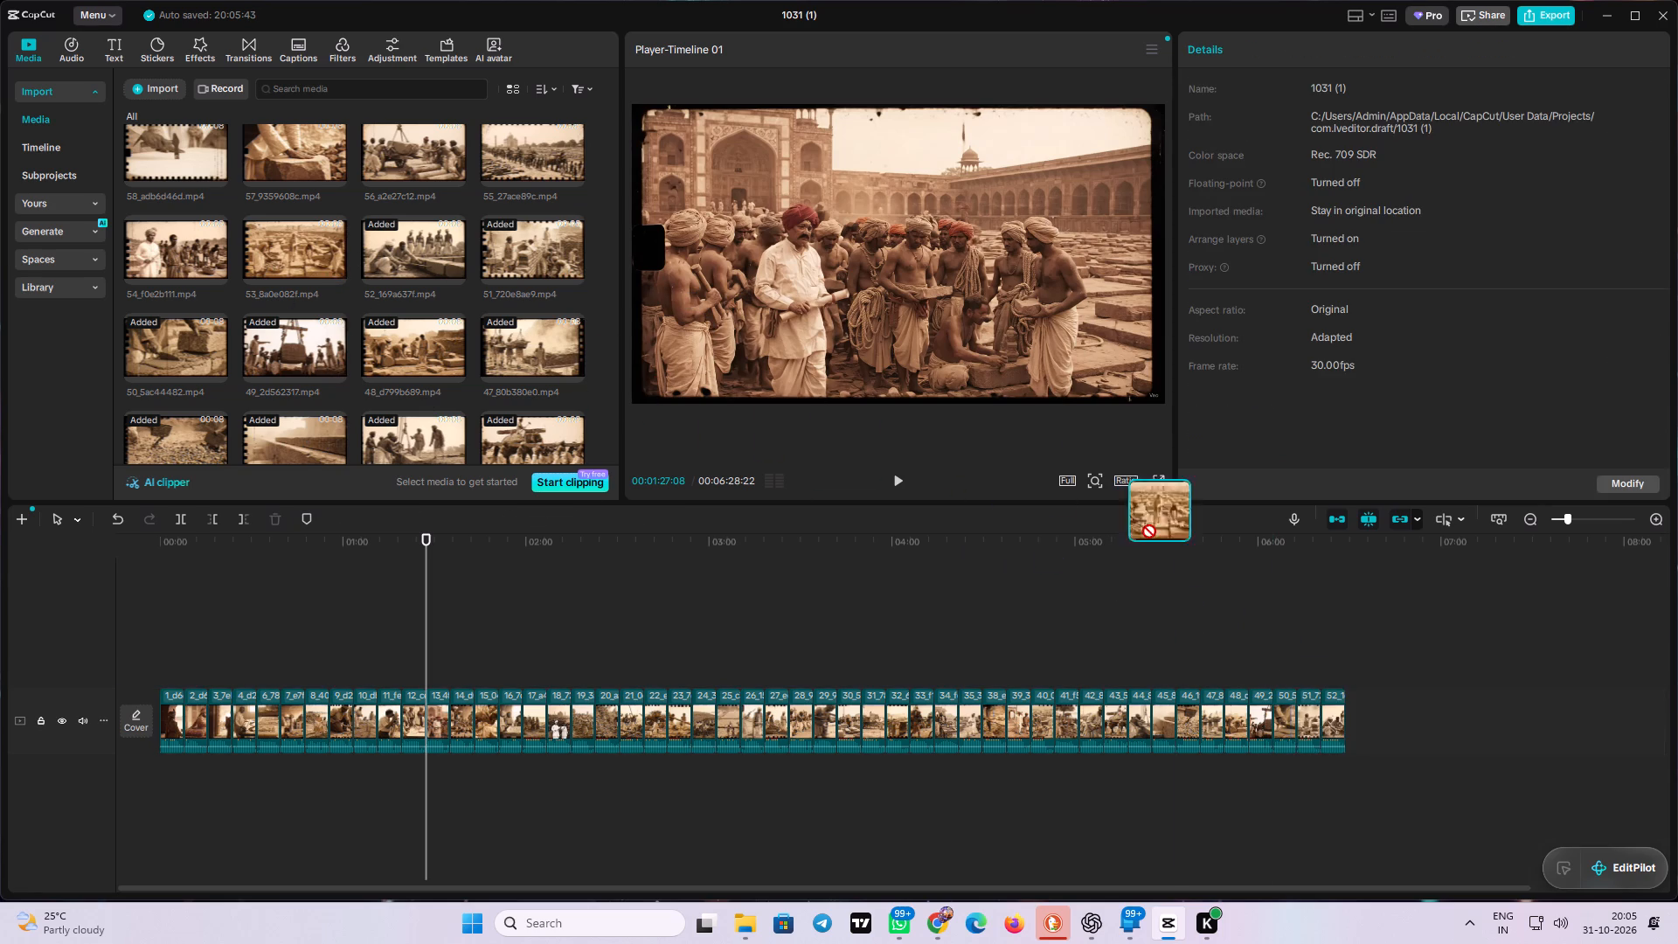
left_click_drag(1142, 524, 1373, 687)
left_click_drag(1387, 661, 1393, 687)
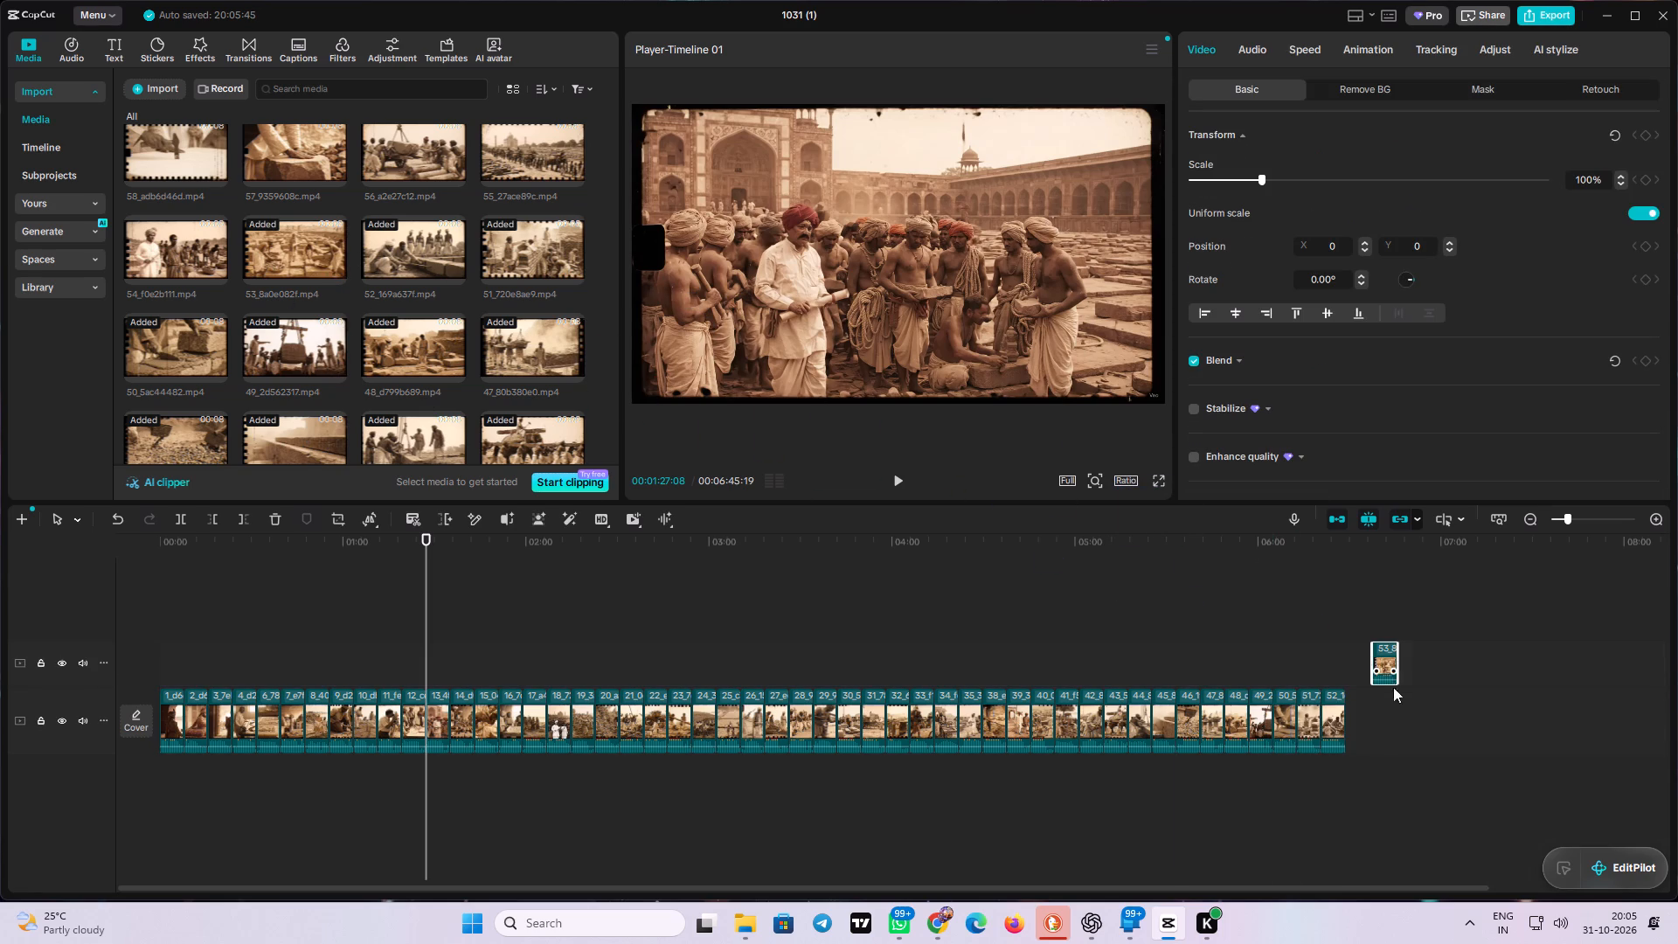
left_click_drag(1393, 687, 1384, 725)
left_click_drag(145, 247, 1224, 586)
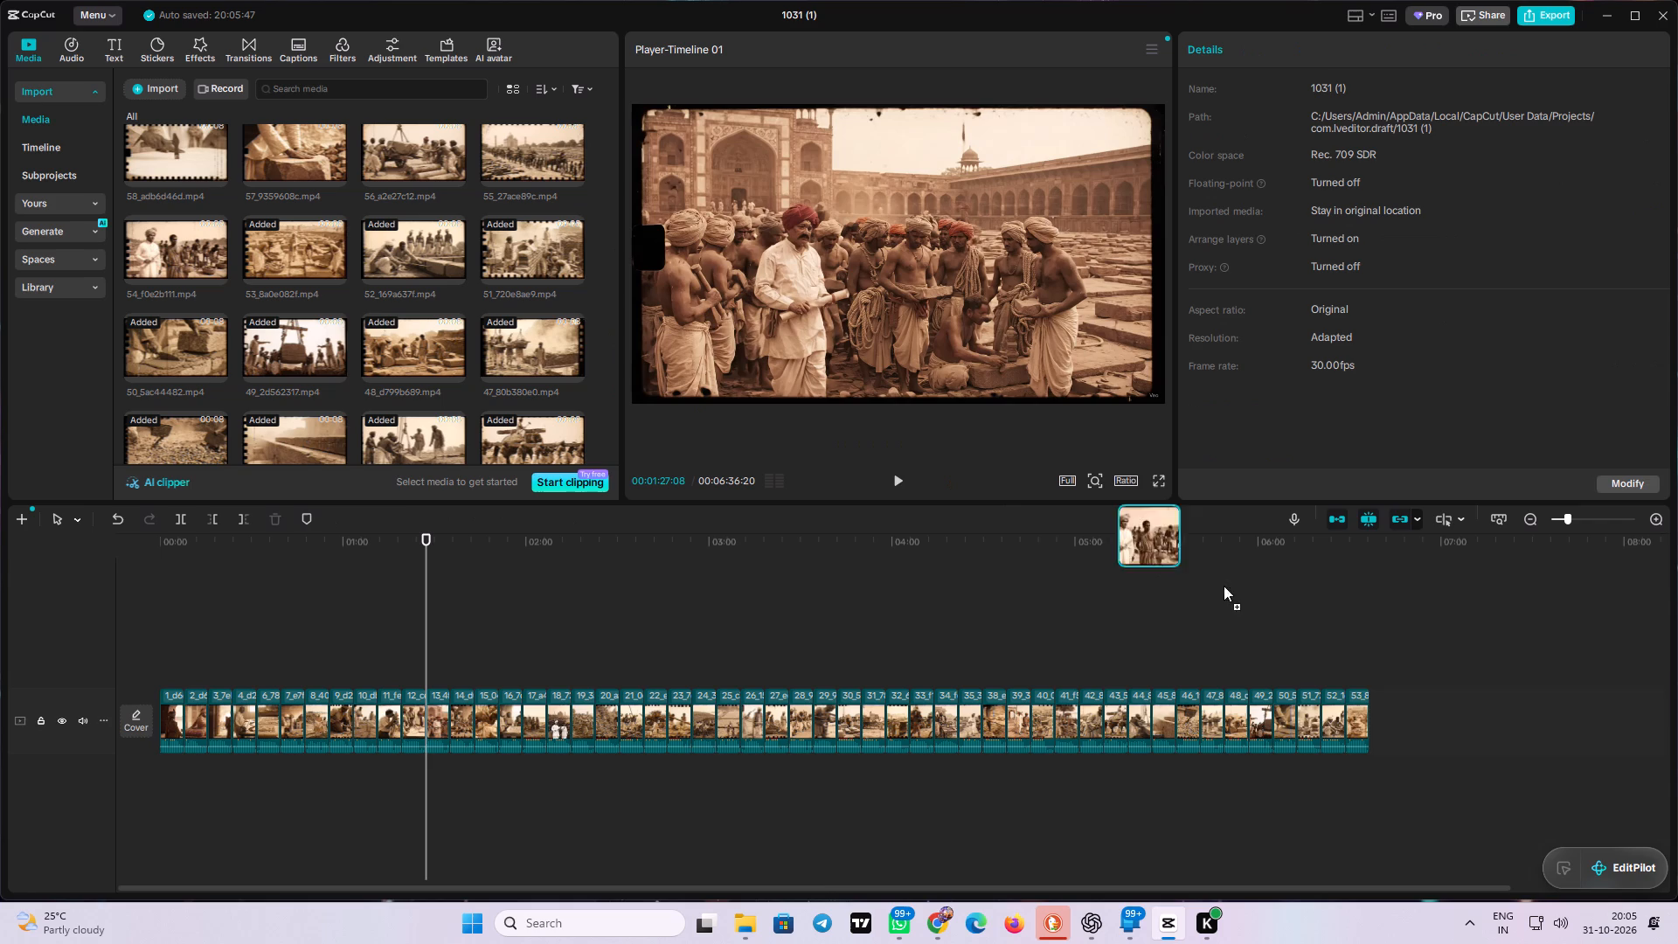
left_click_drag(1224, 586, 1392, 710)
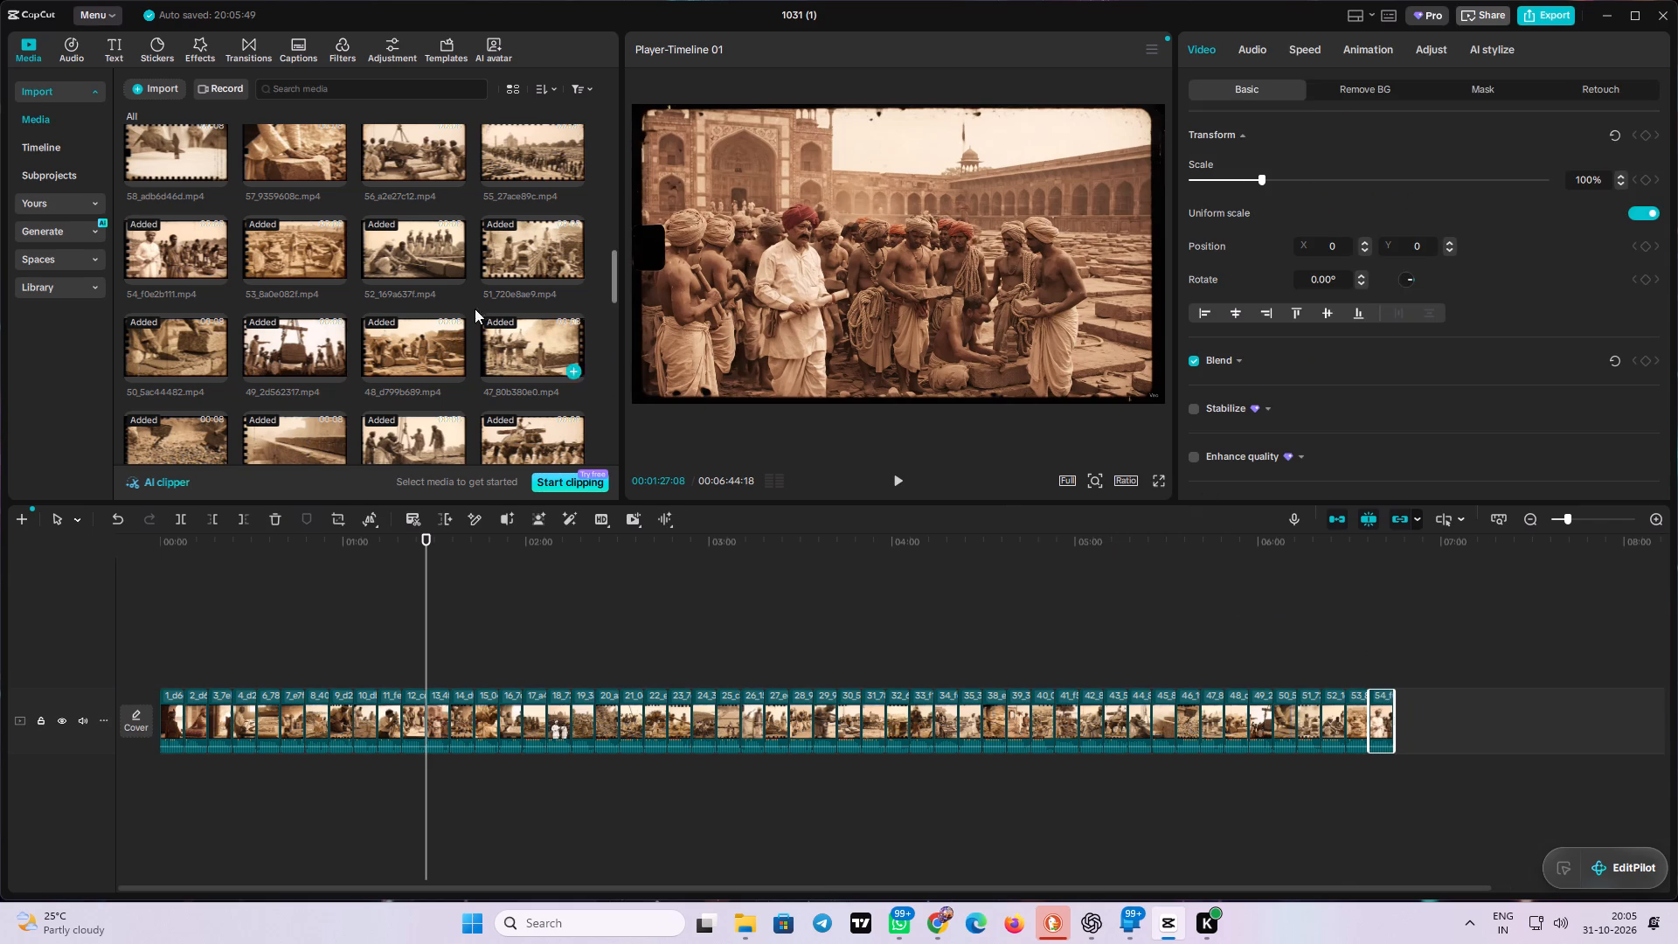
Append the clips numbered 55, 56, 57 and 58 in order after clip 54 on the main track.
scroll(398, 281, "up", 2)
left_click_drag(504, 310, 1377, 642)
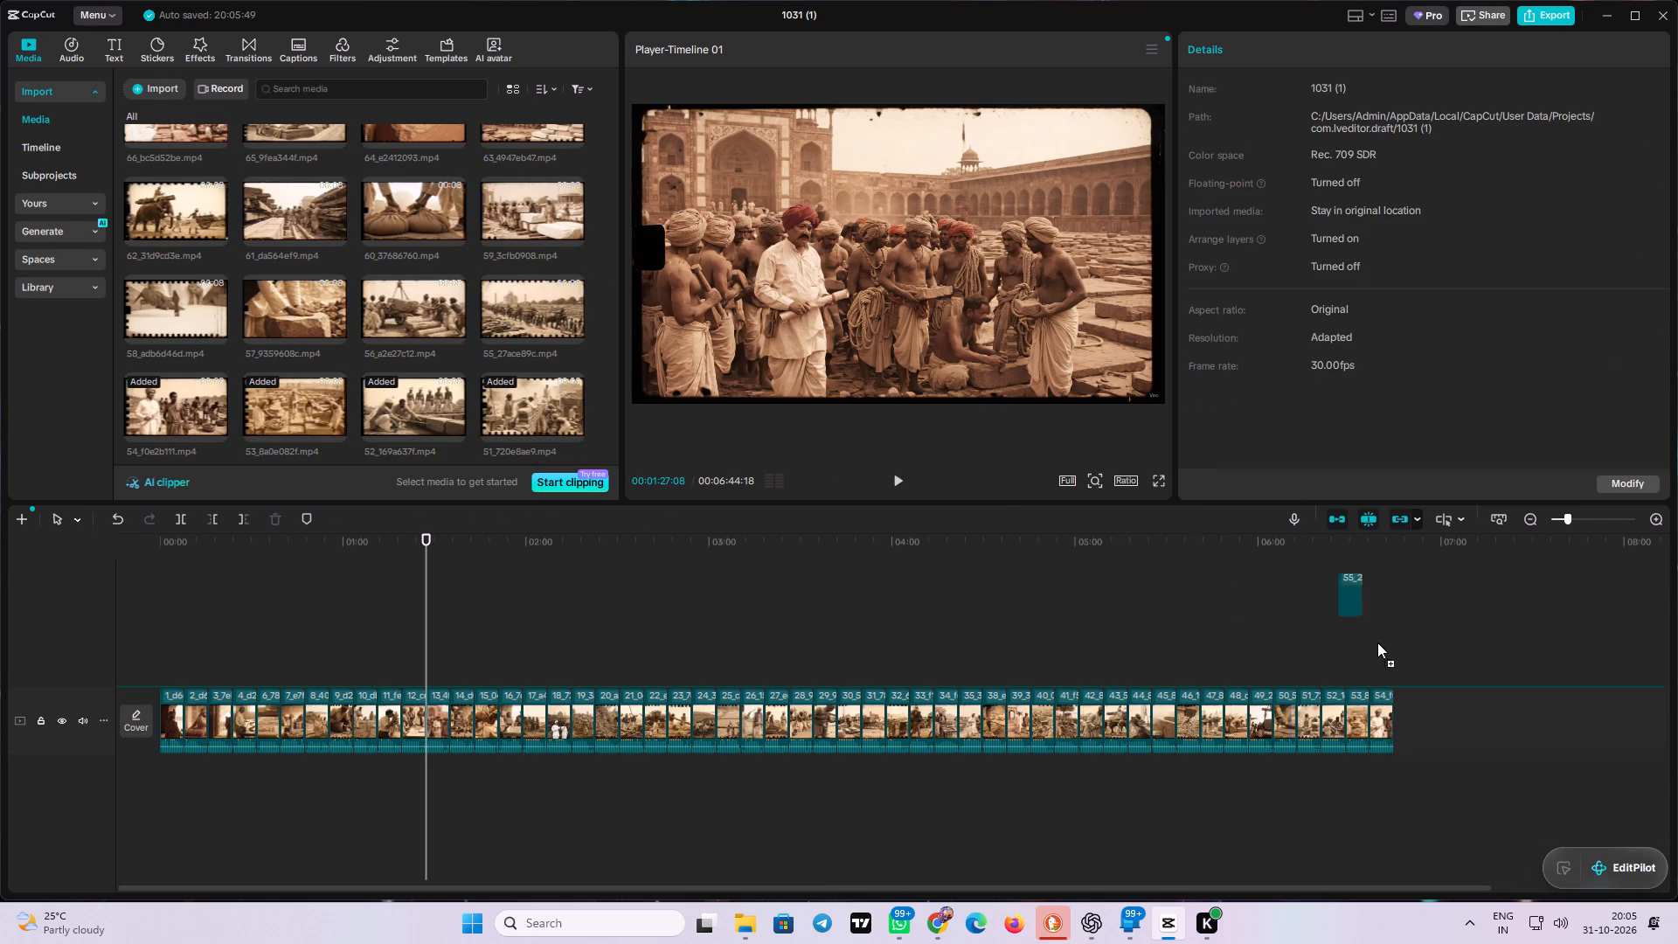
left_click_drag(1377, 642, 1413, 700)
left_click_drag(406, 300, 1402, 578)
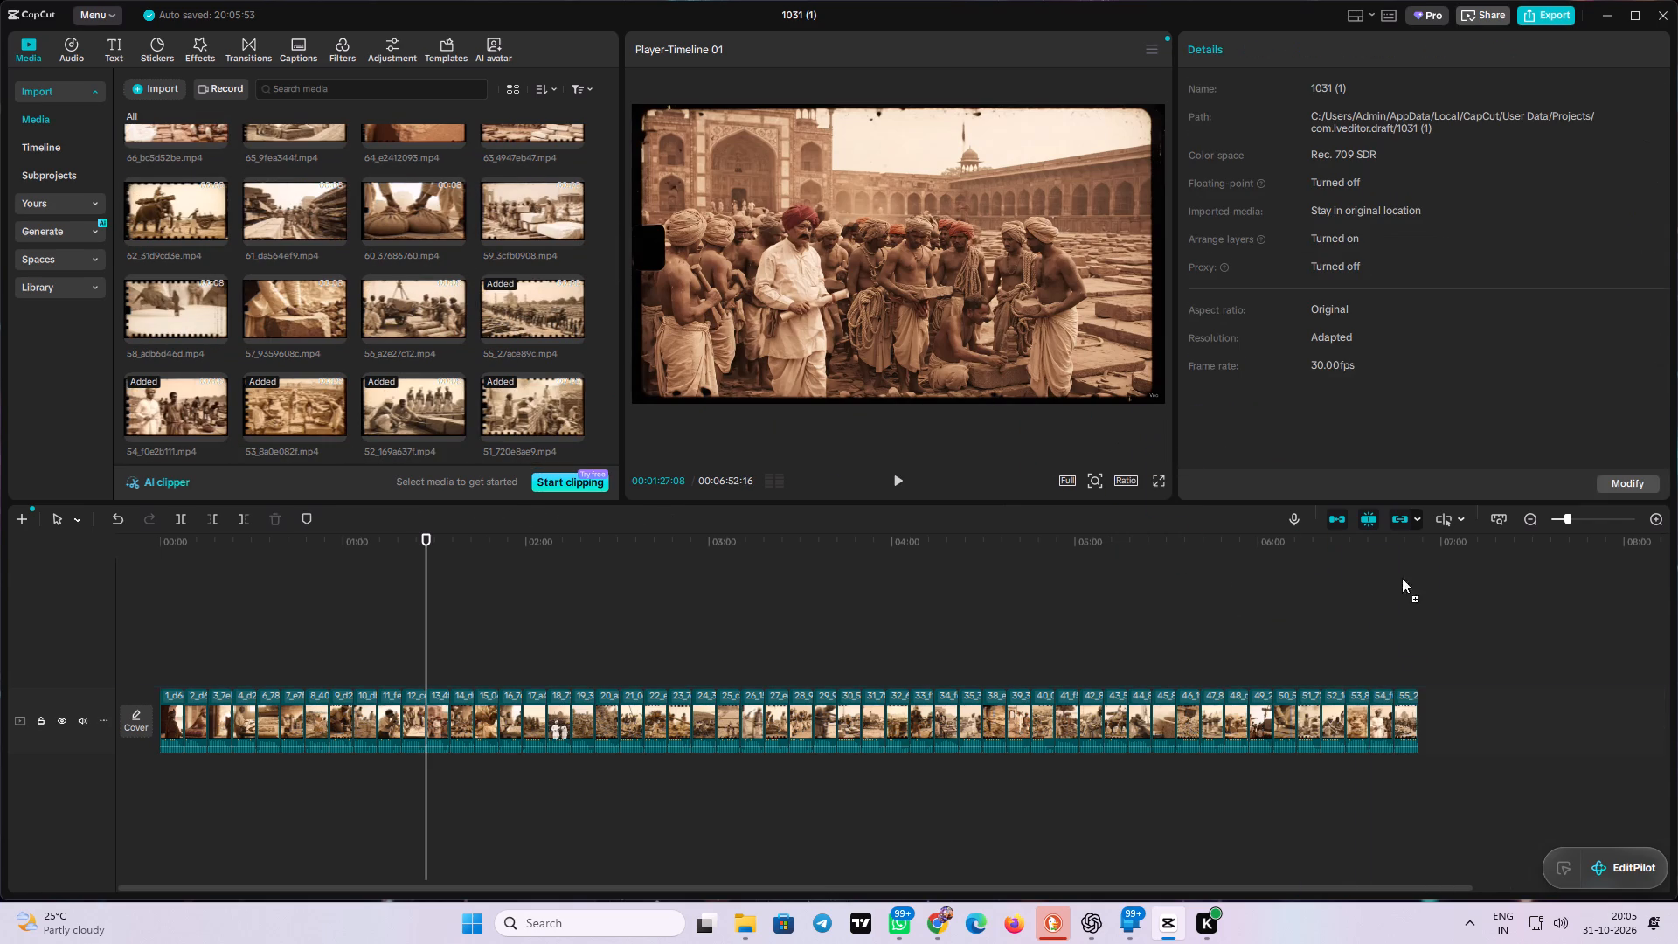
left_click_drag(1402, 578, 1462, 704)
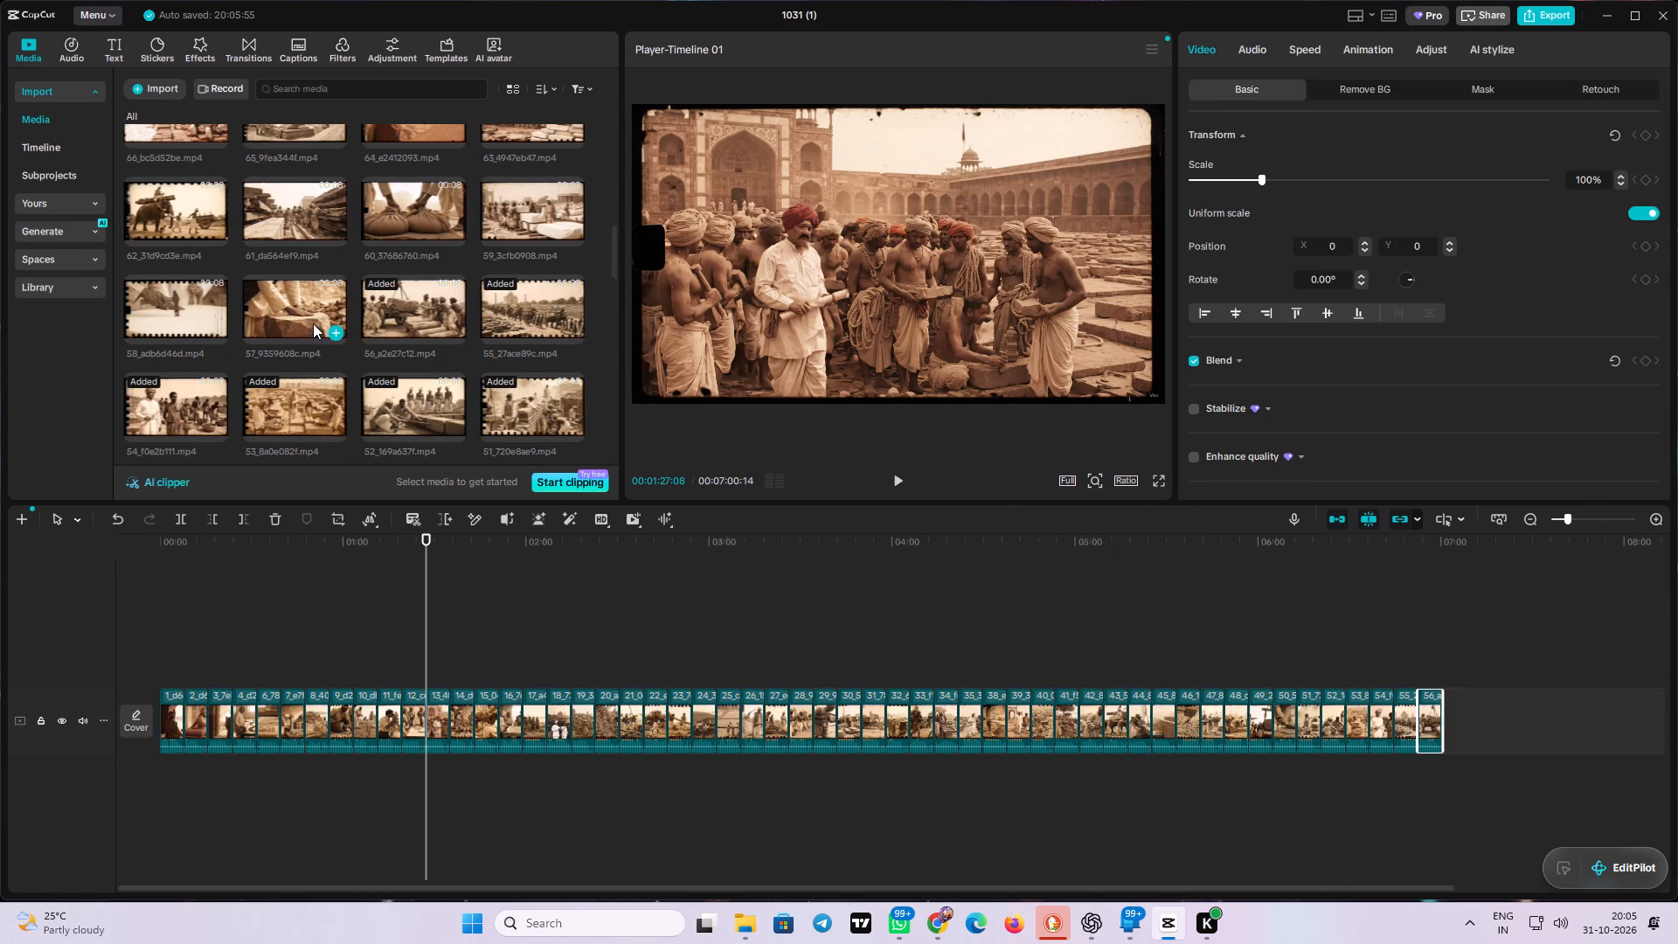
left_click_drag(299, 316, 1452, 695)
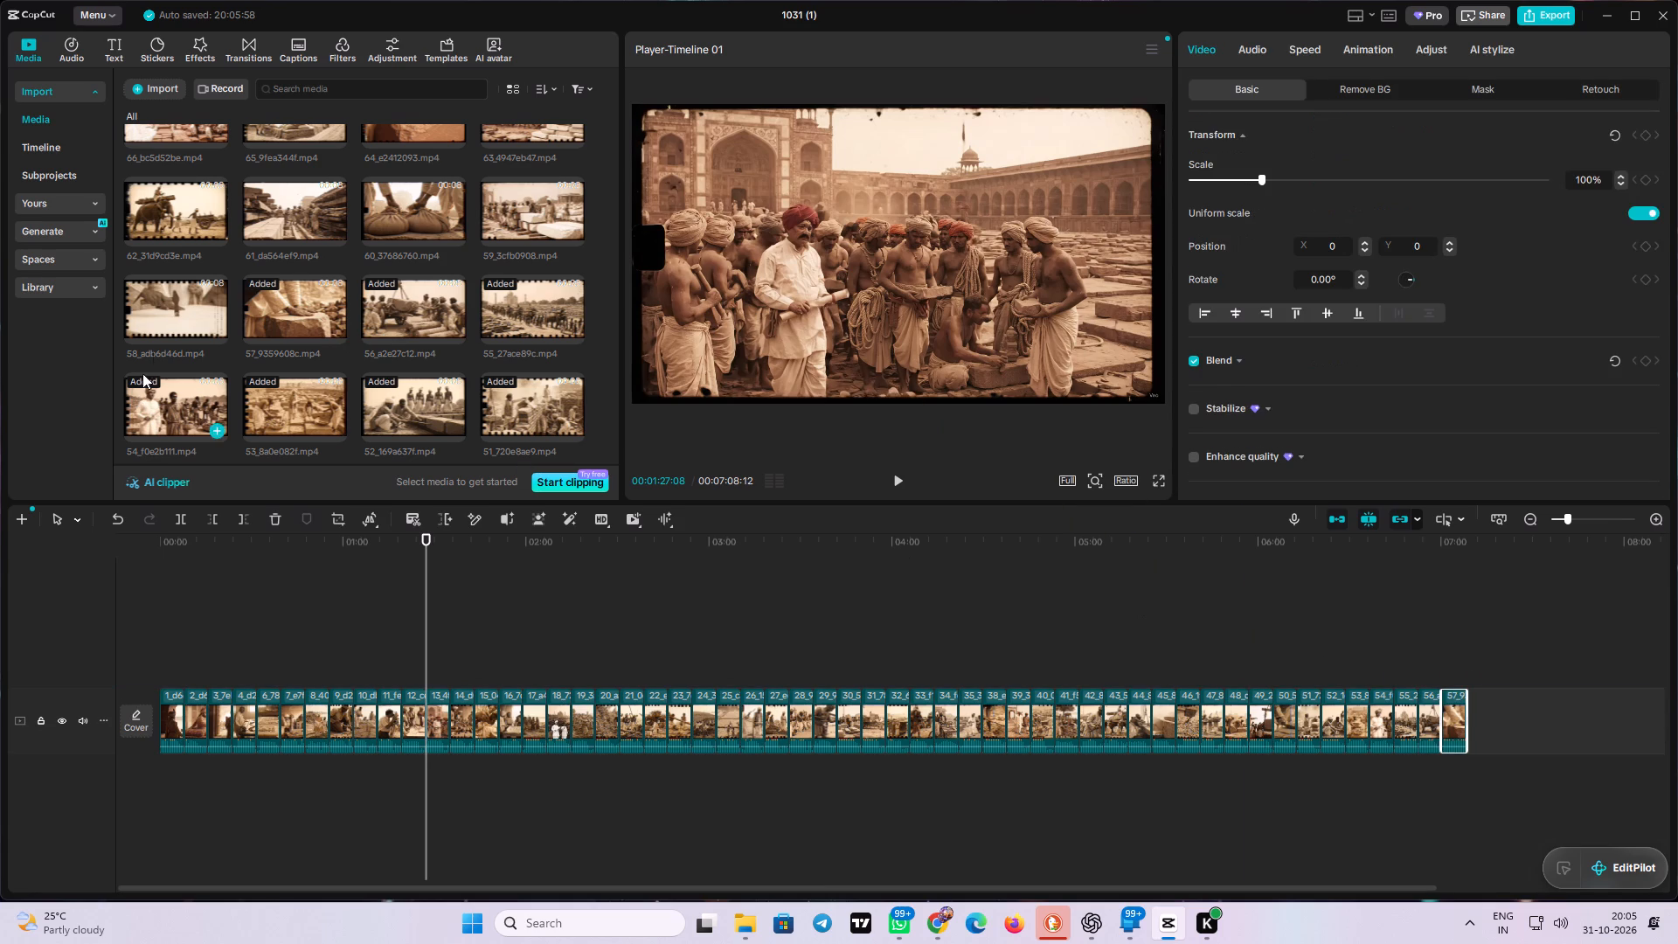
left_click_drag(156, 290, 1482, 711)
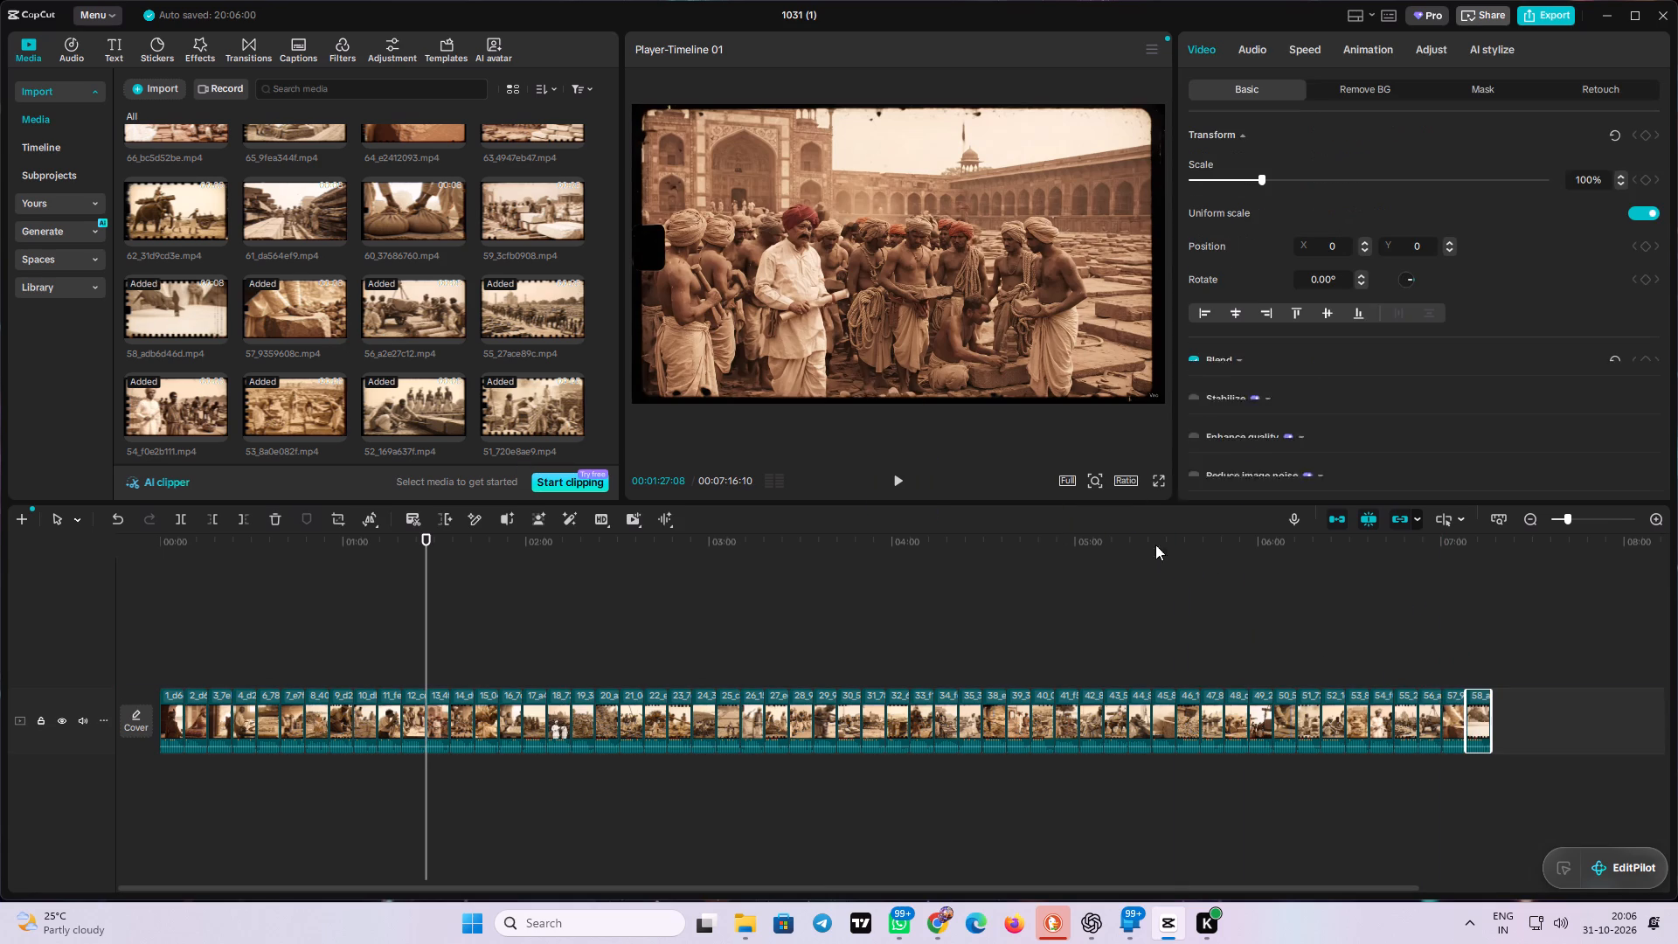
Append the clips numbered 59, 60, 61 and 62 in order after clip 58 on the main track.
left_click_drag(513, 222, 1534, 718)
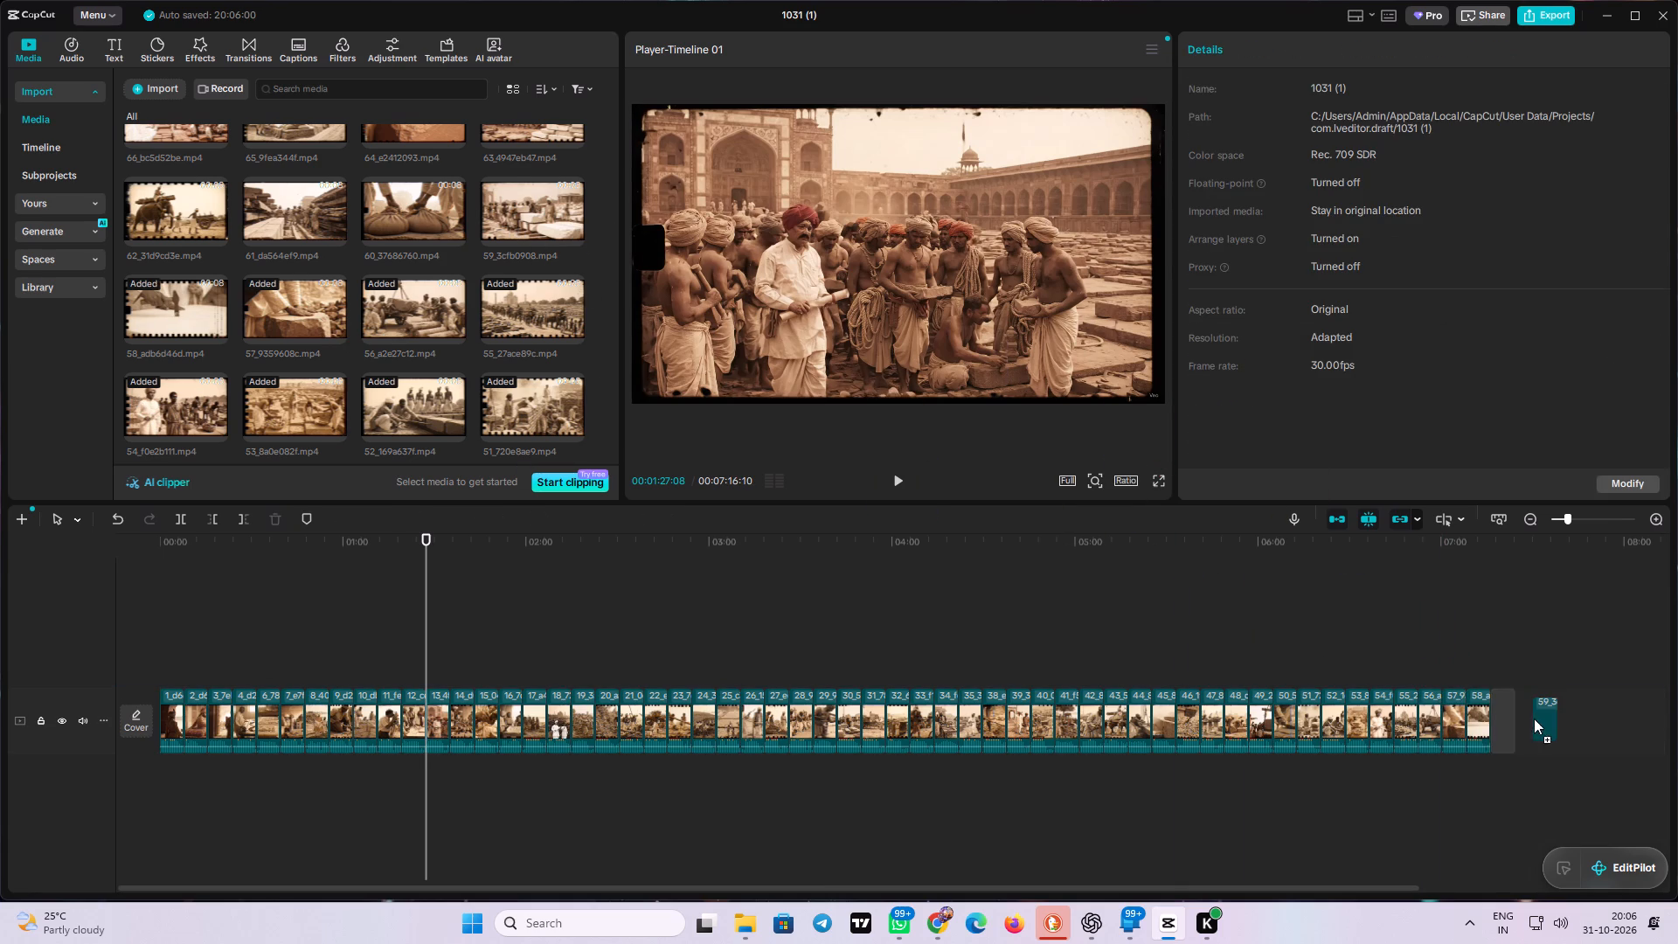
left_click_drag(1534, 718, 1509, 718)
left_click_drag(383, 217, 383, 216)
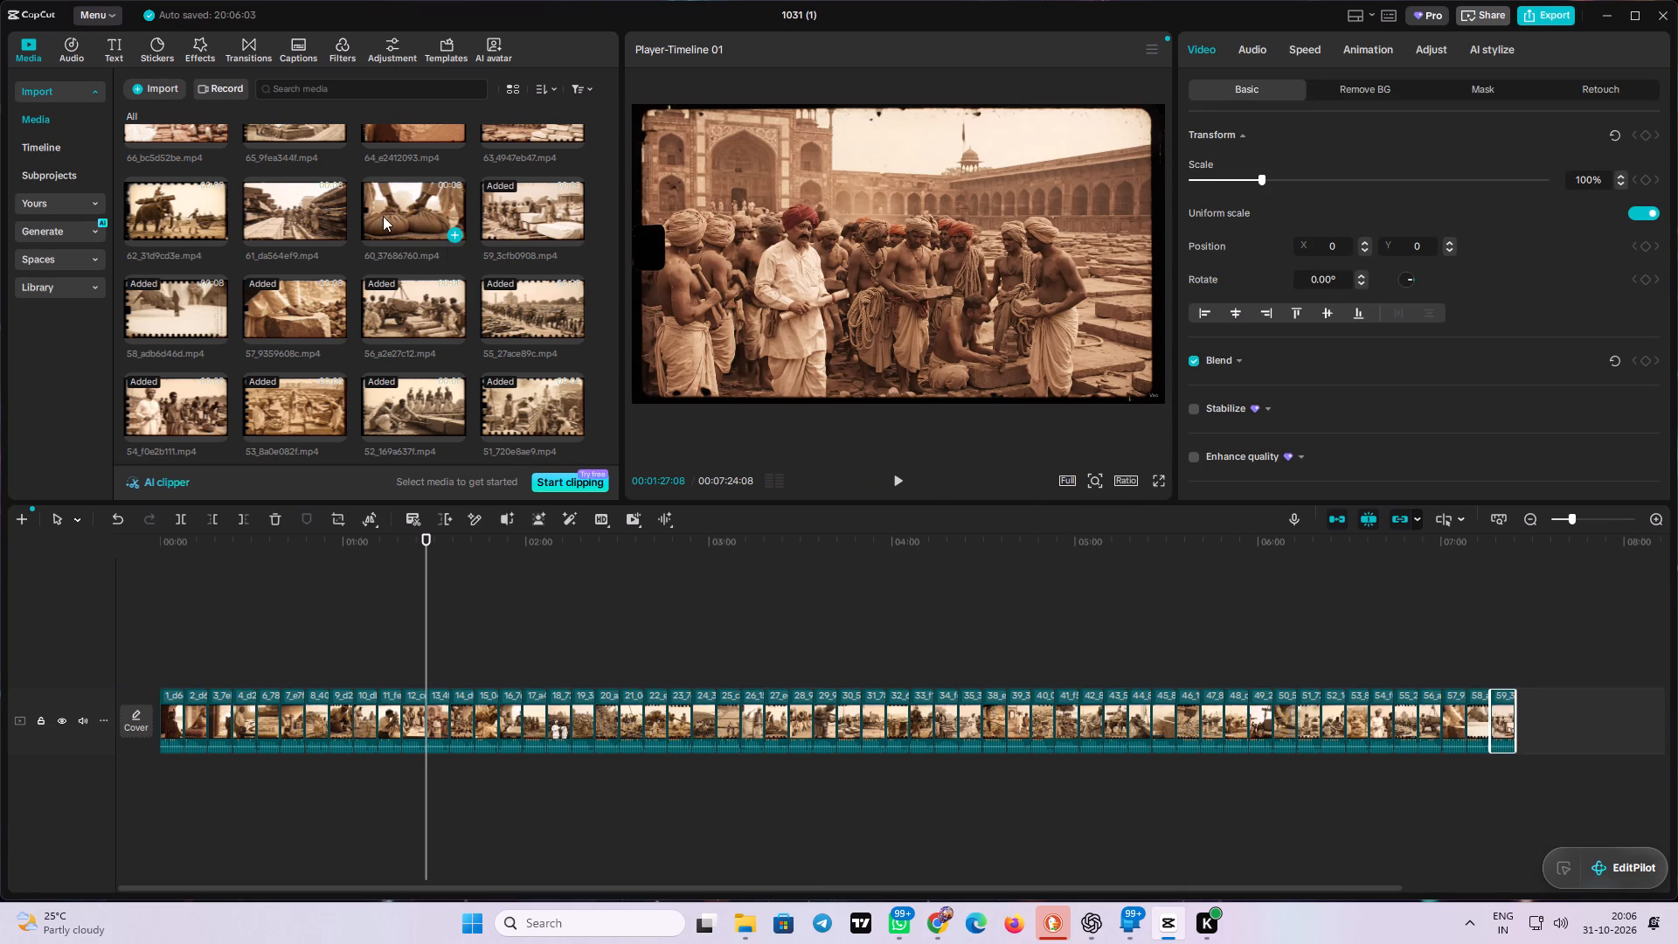
left_click_drag(383, 216, 1546, 709)
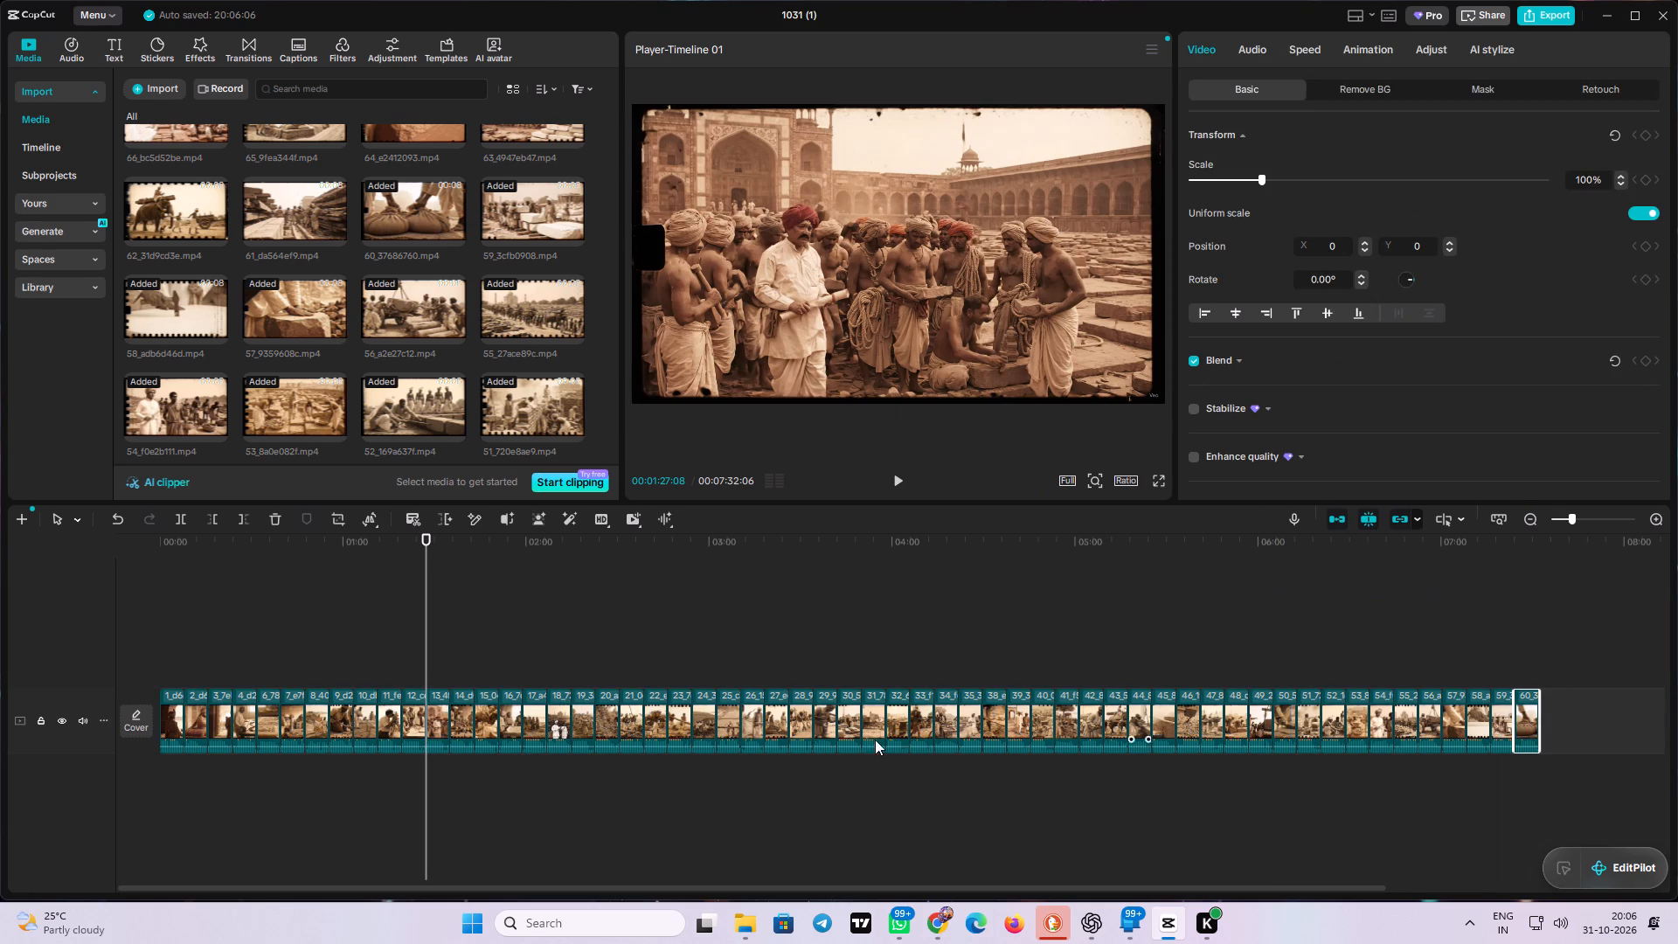
left_click_drag(279, 207, 383, 235)
left_click_drag(383, 235, 1552, 698)
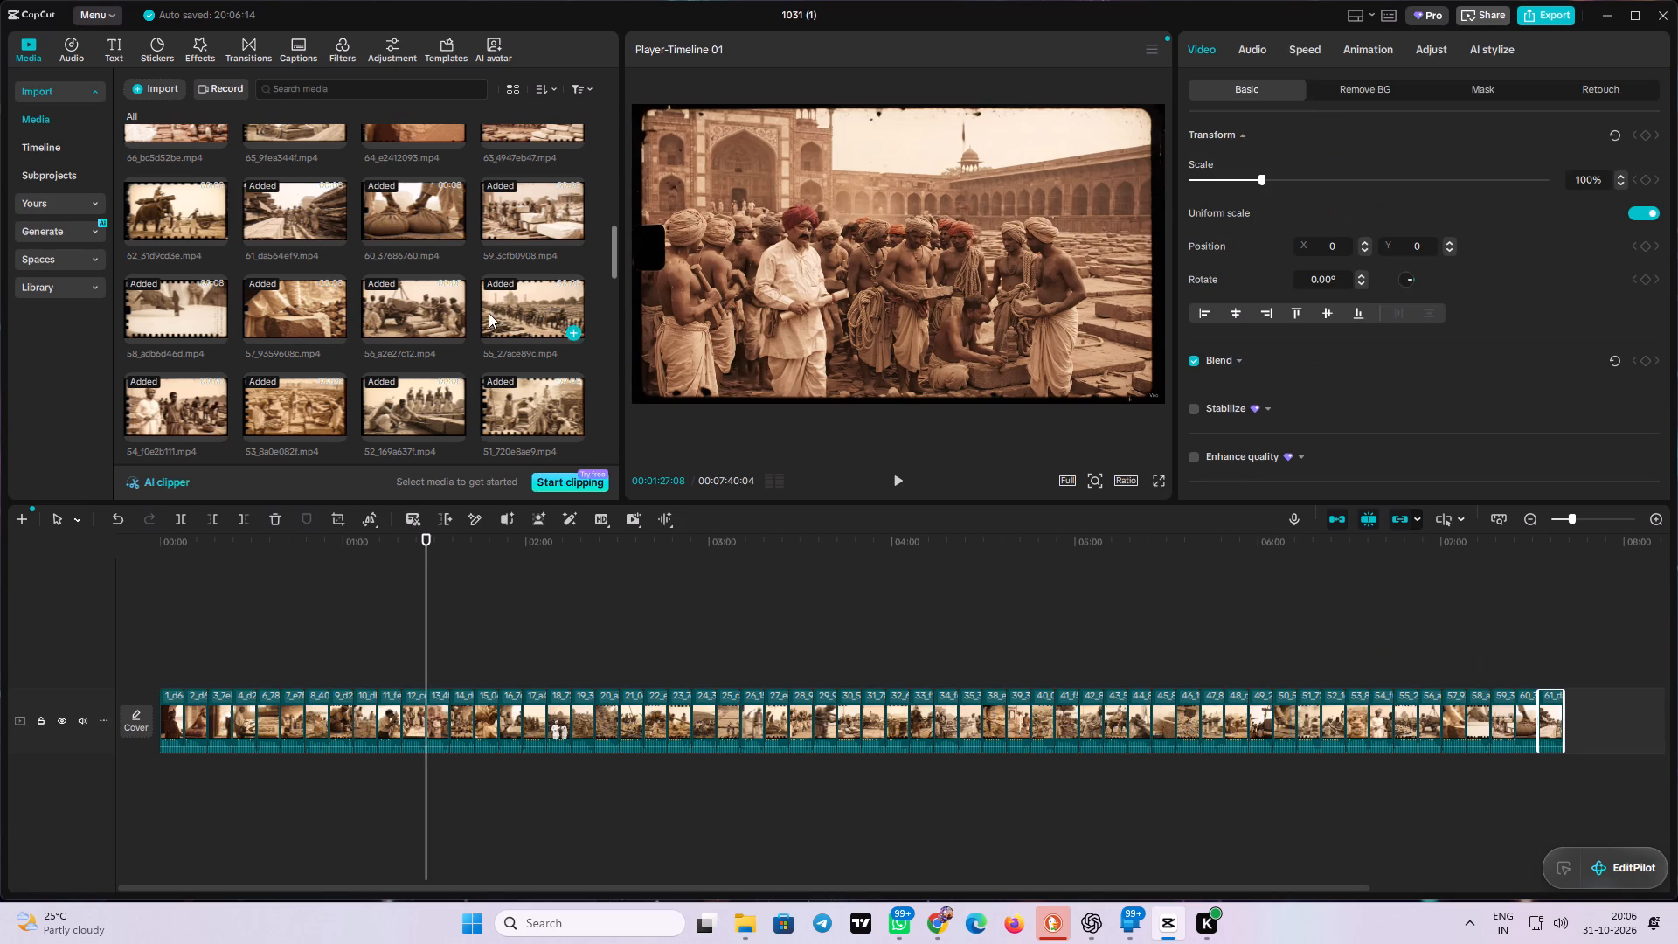
left_click_drag(154, 207, 1578, 702)
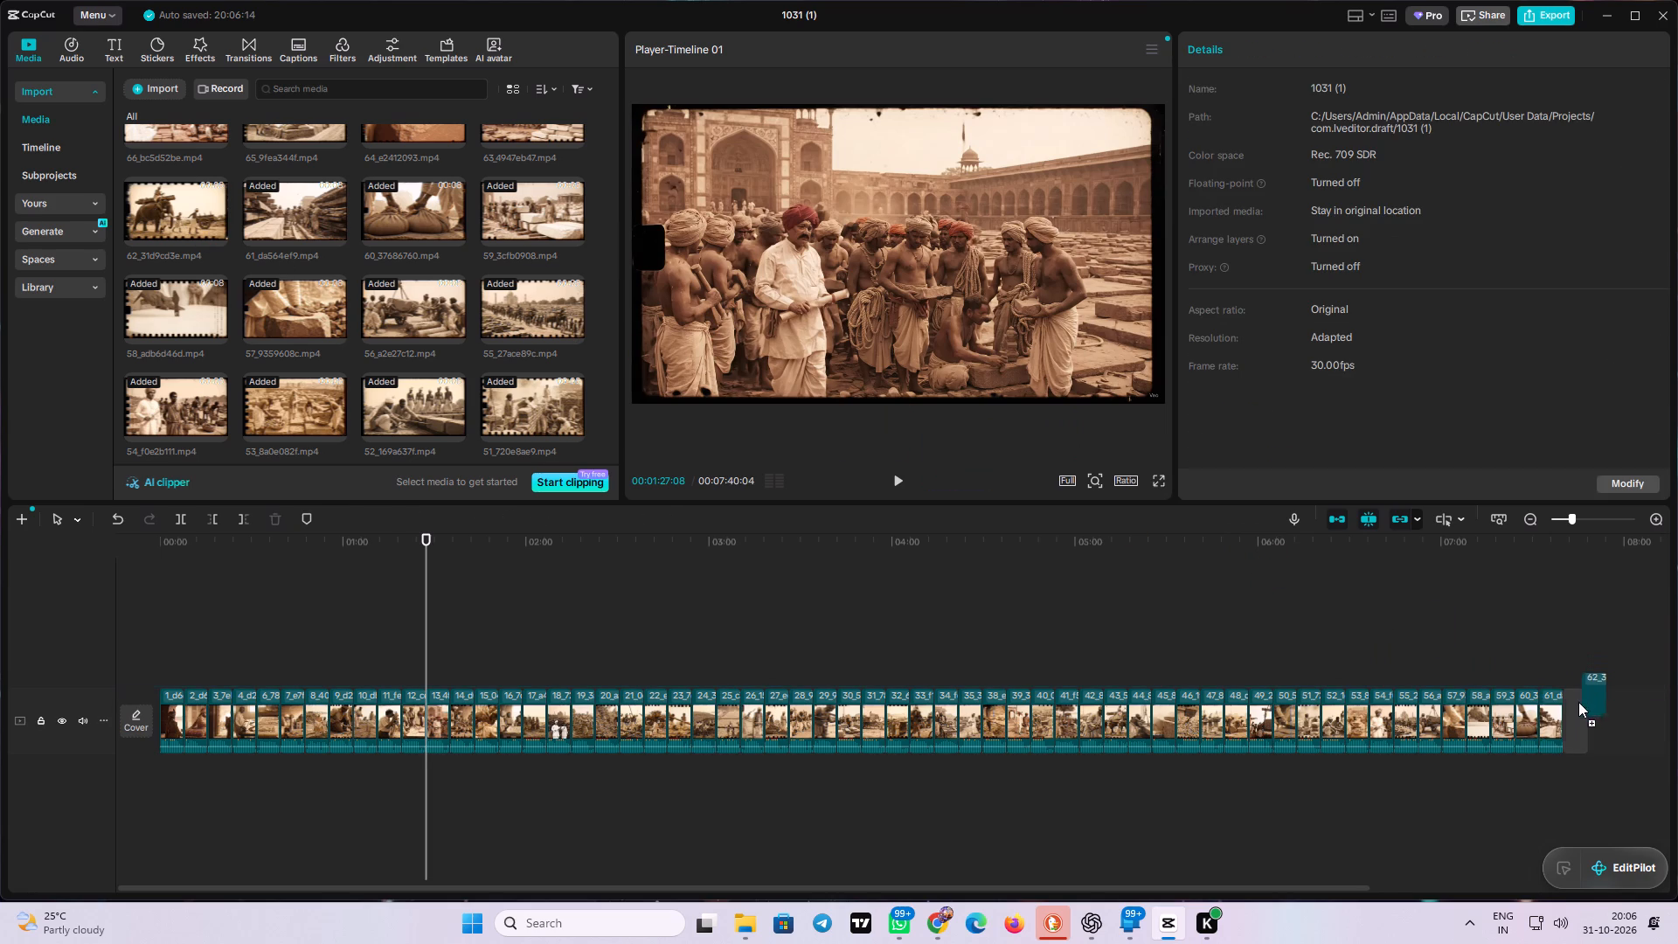
left_click_drag(1578, 702, 1576, 712)
Append the clips numbered 63, 64 and 65 in order after clip 62 on the main track.
scroll(477, 224, "up", 2)
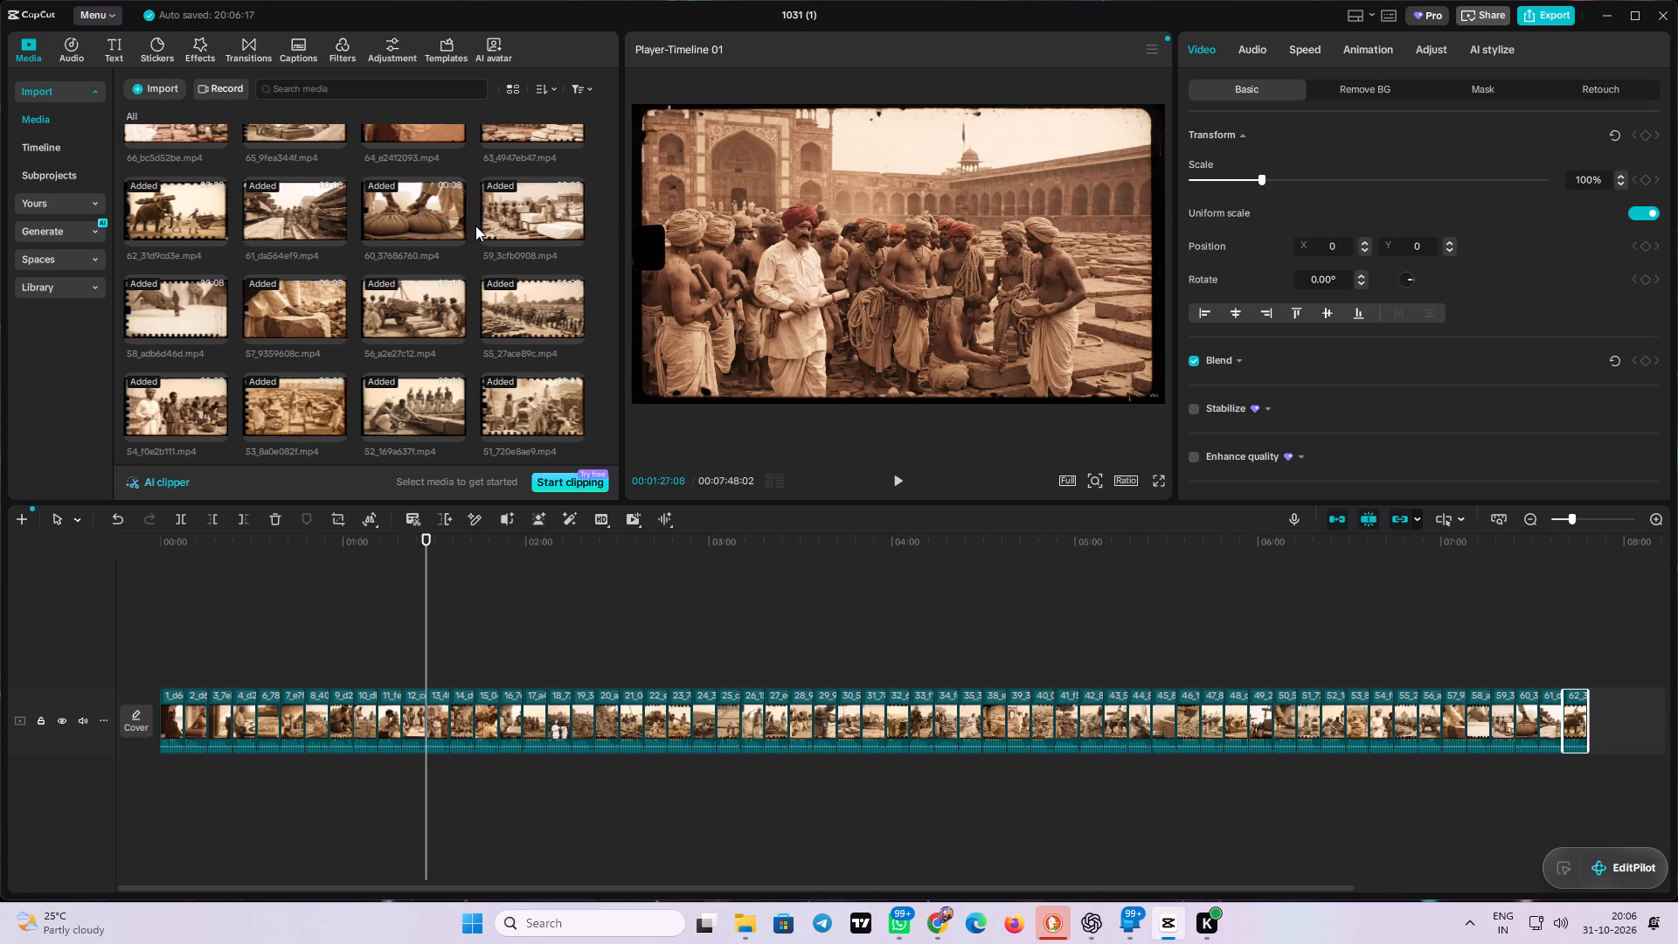
scroll(475, 226, "up", 1)
left_click_drag(513, 344, 1443, 642)
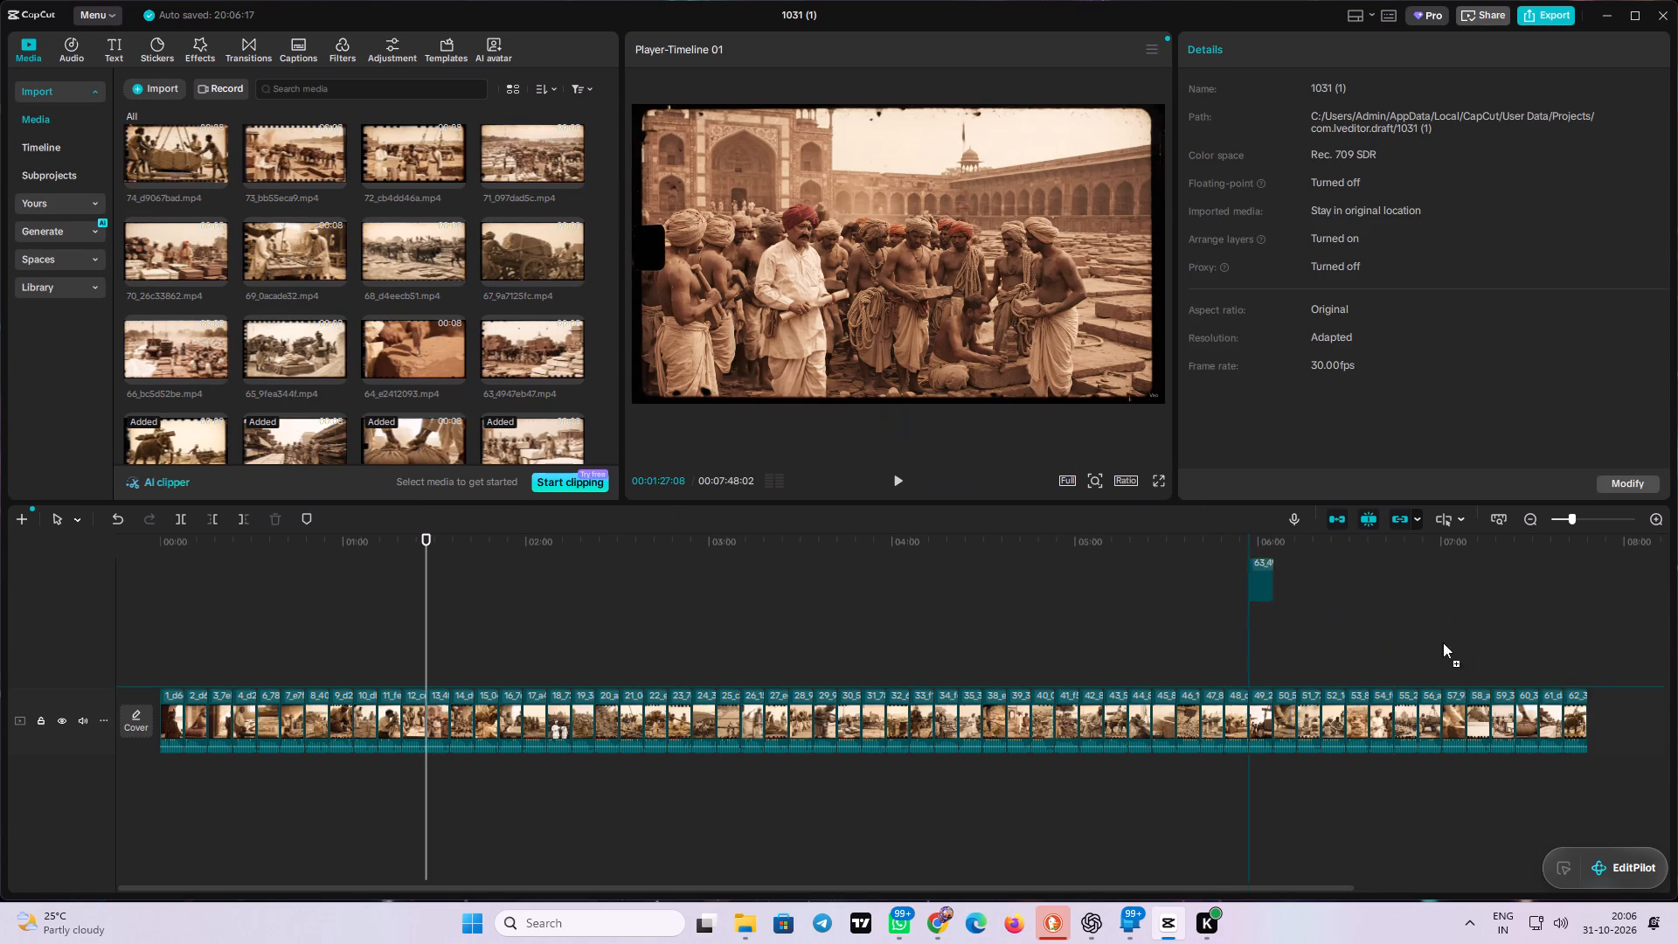
left_click_drag(1443, 642, 1597, 703)
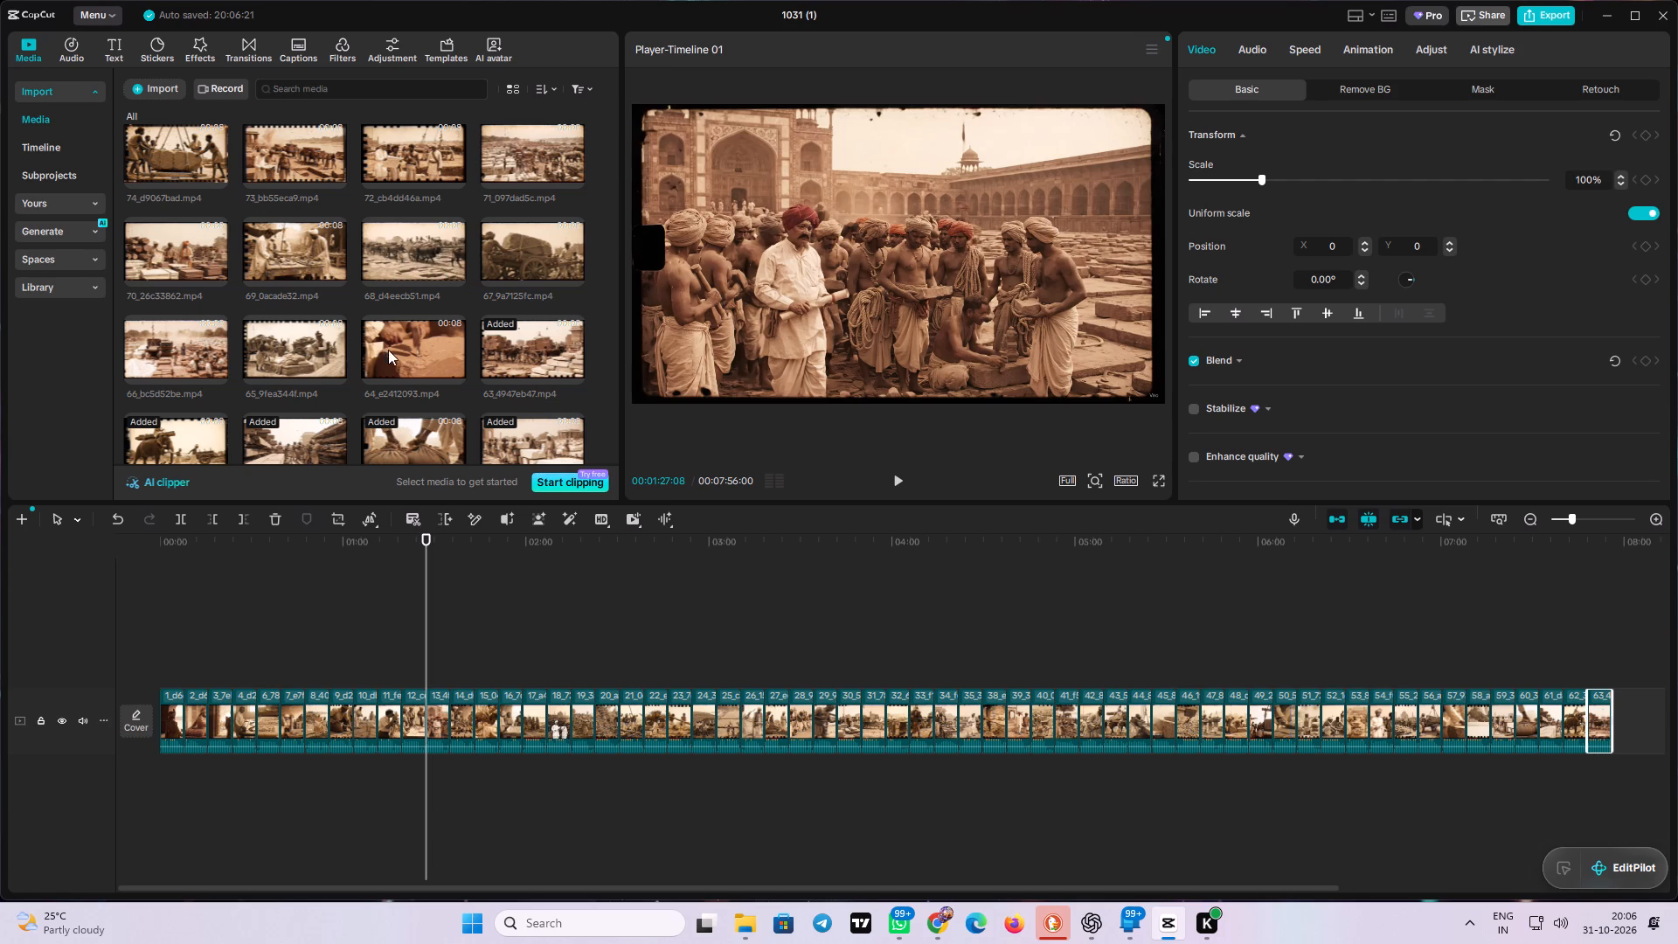
left_click_drag(386, 353, 1621, 703)
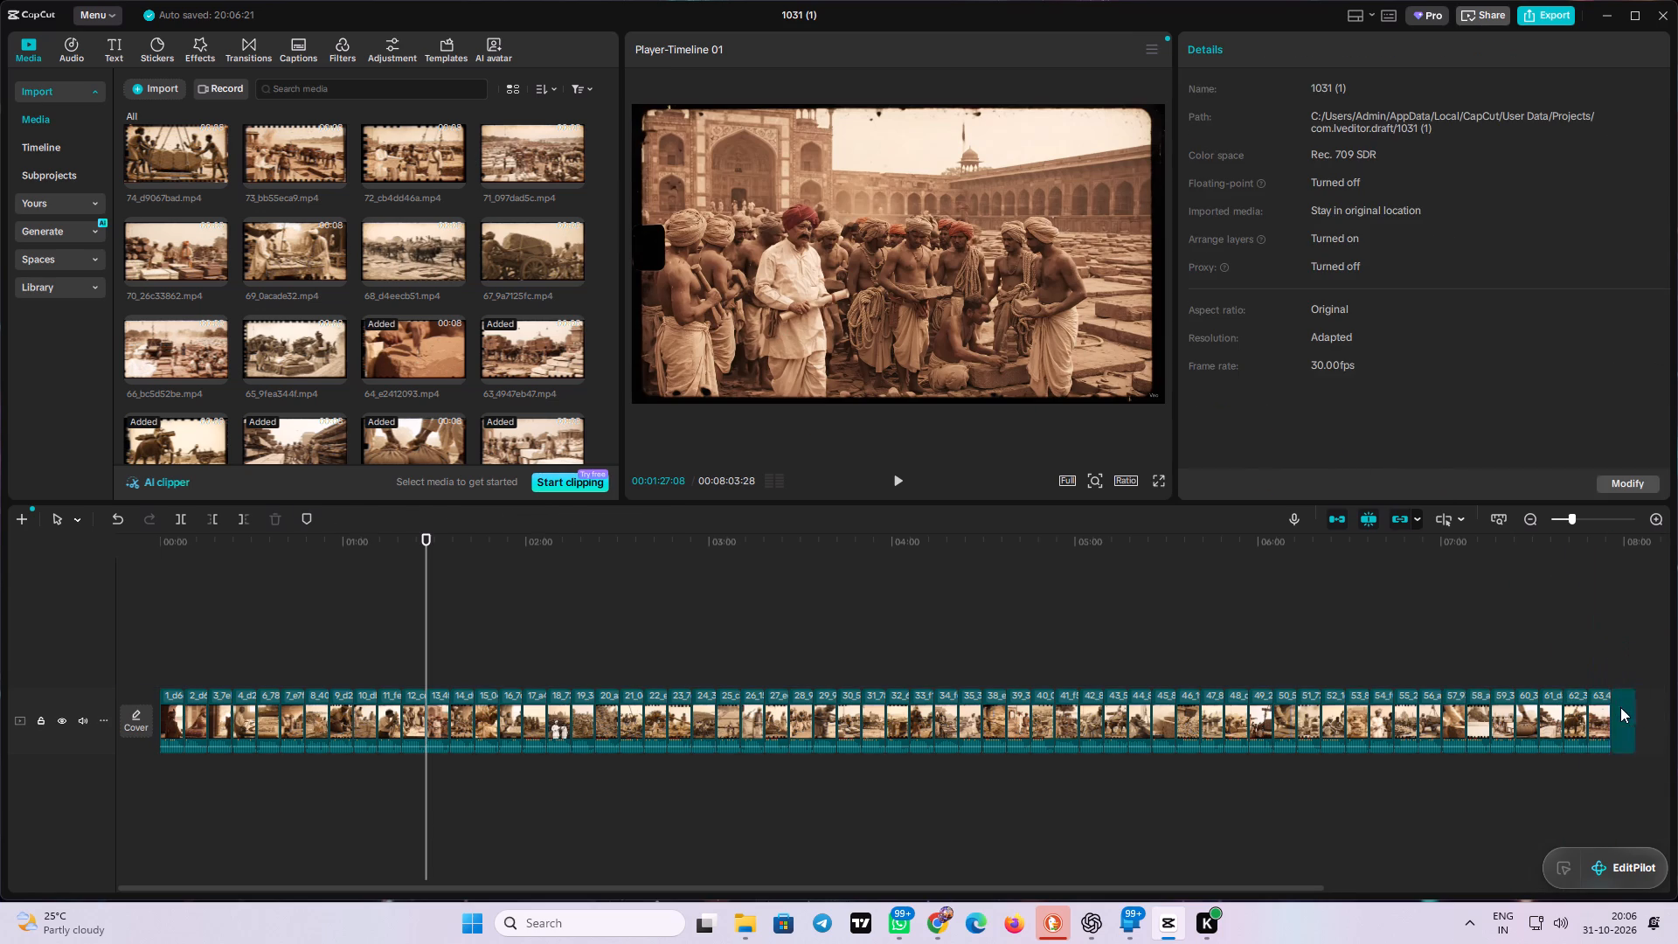
left_click_drag(263, 353, 1635, 705)
left_click_drag(1635, 705, 1636, 706)
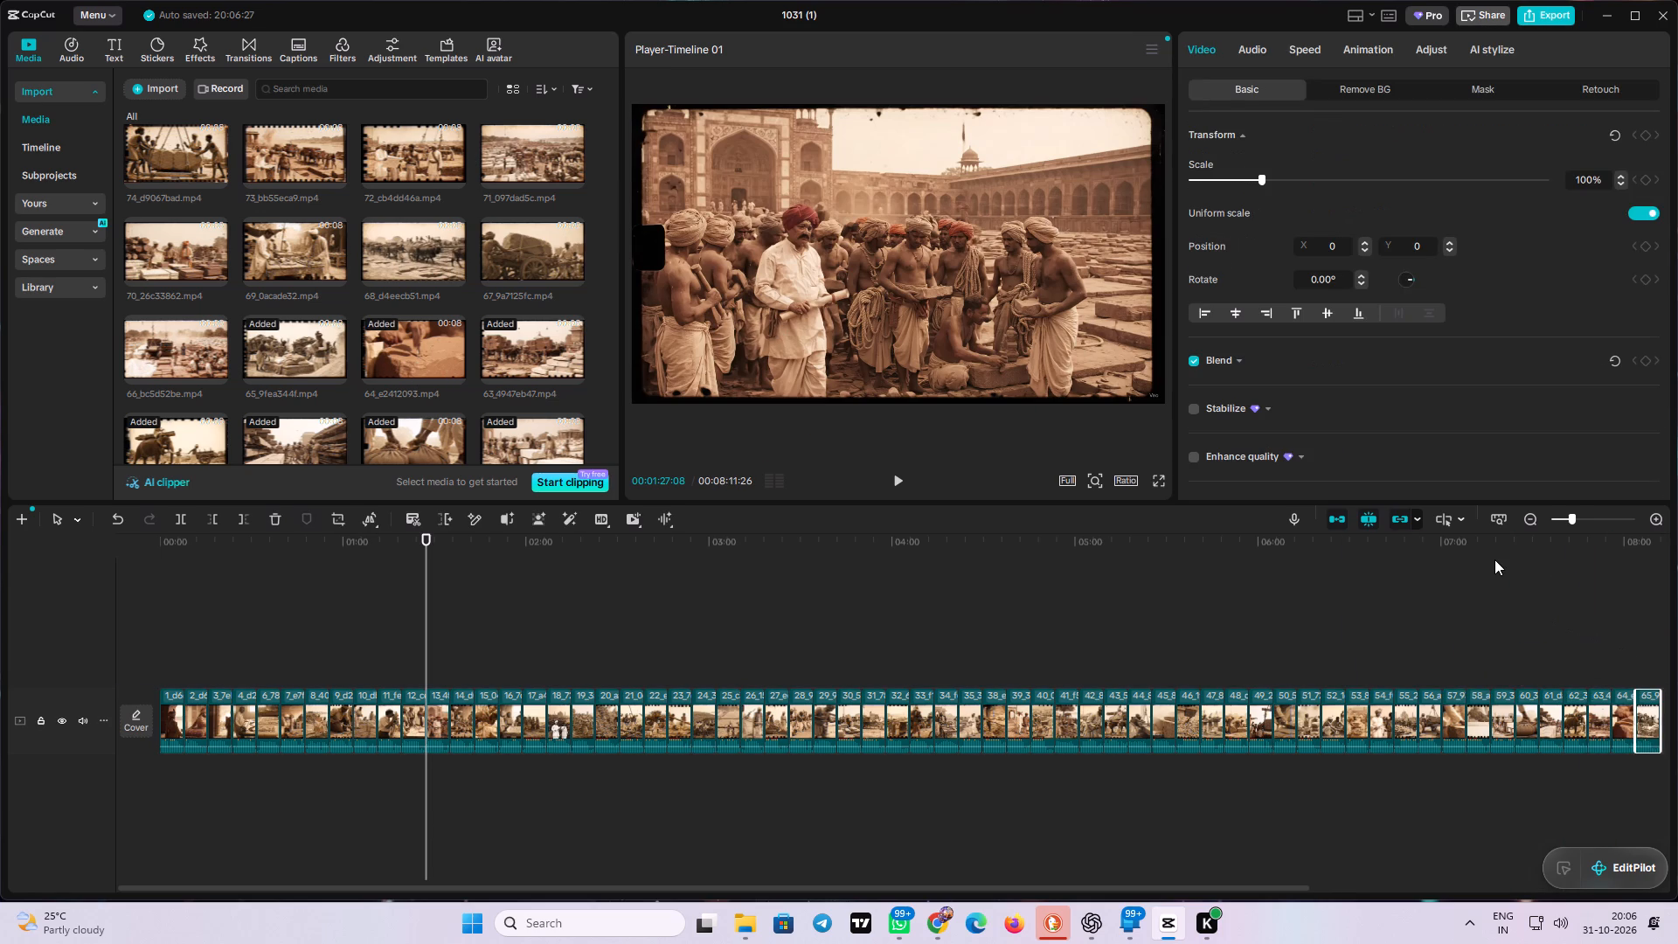
Append the clip numbered 66 after clip 65 at the end of the main track.
key("ctrl+minus")
left_click(1057, 640)
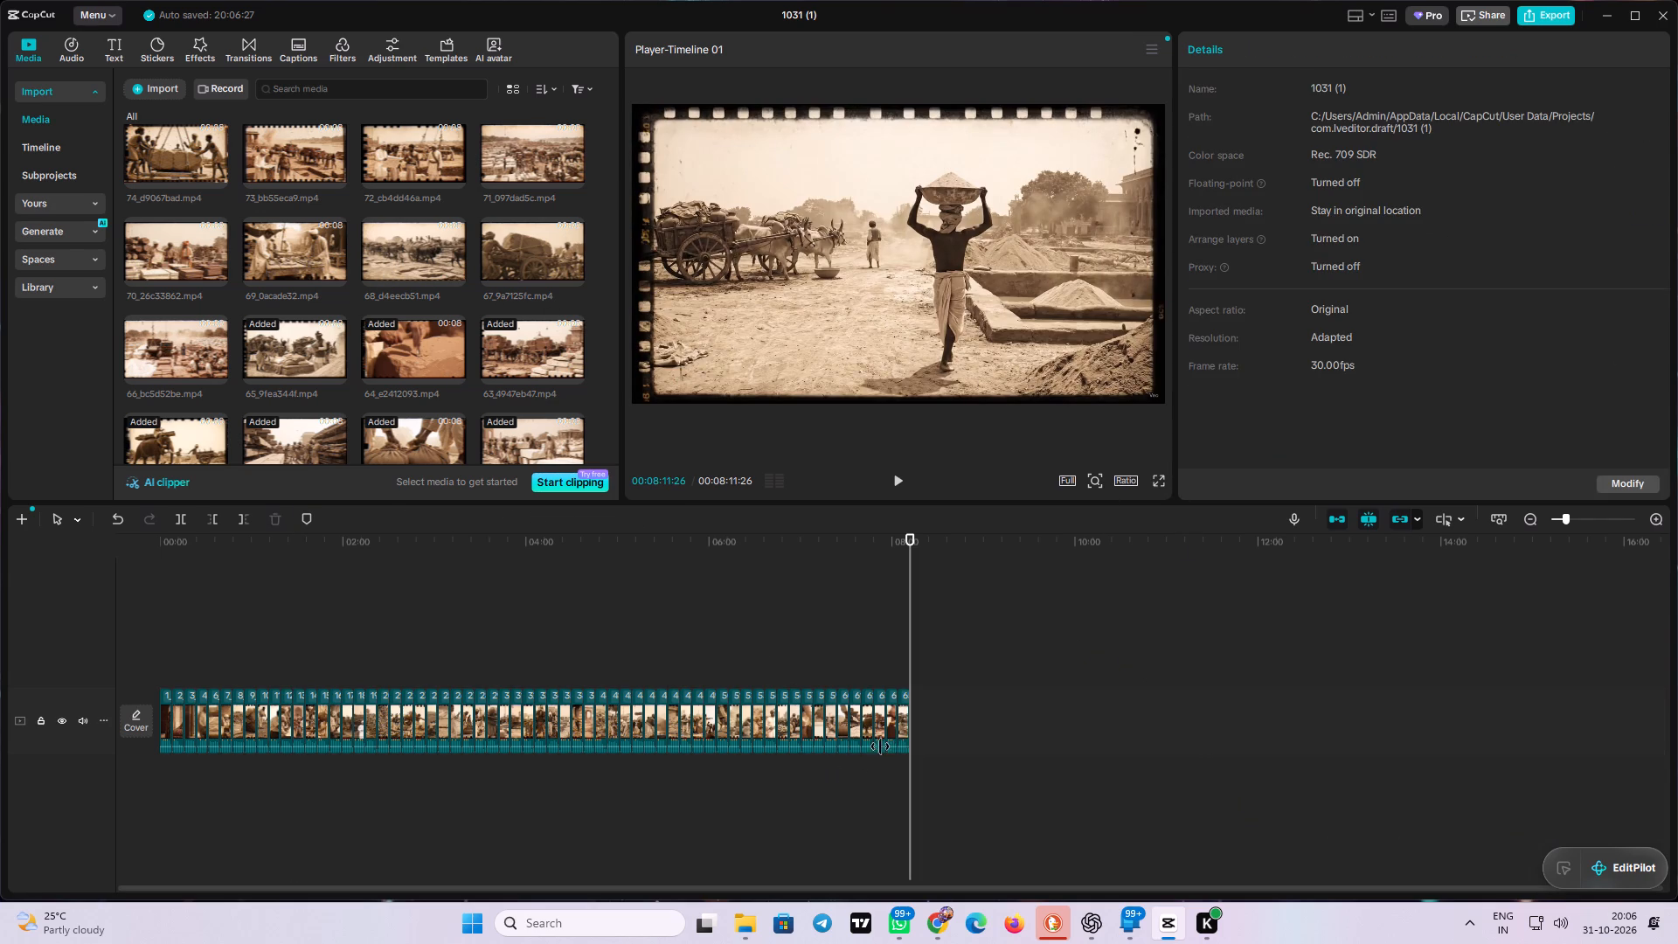
scroll(898, 721, "up", 2, "ctrl")
scroll(983, 735, "up", 1, "ctrl")
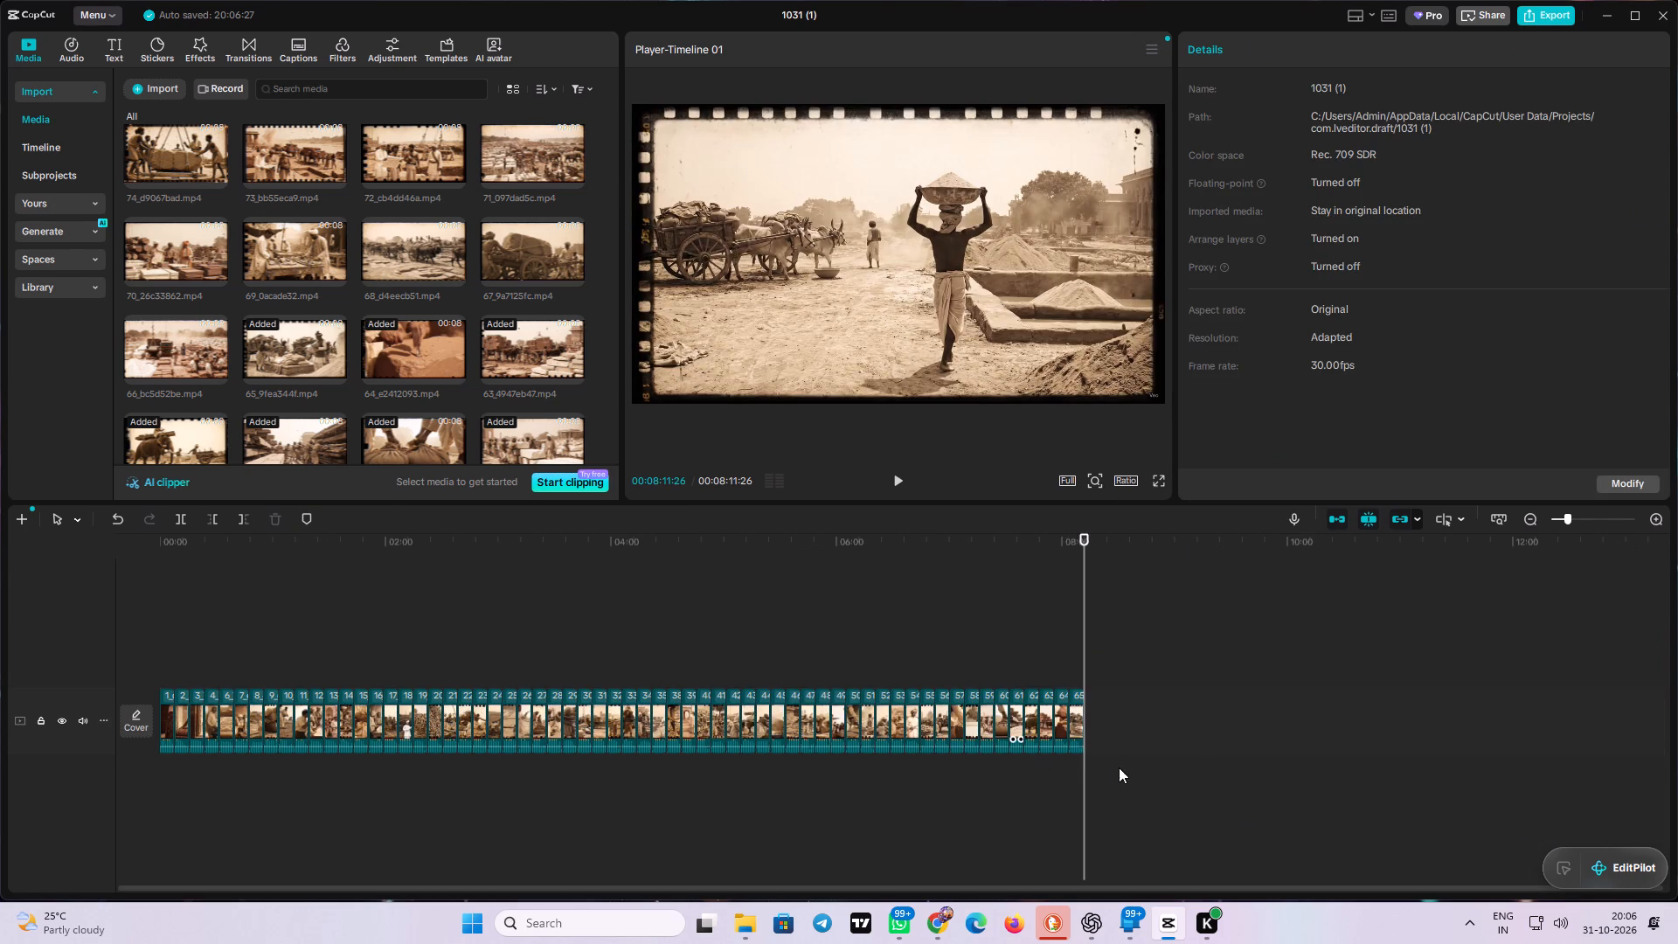
left_click(892, 791)
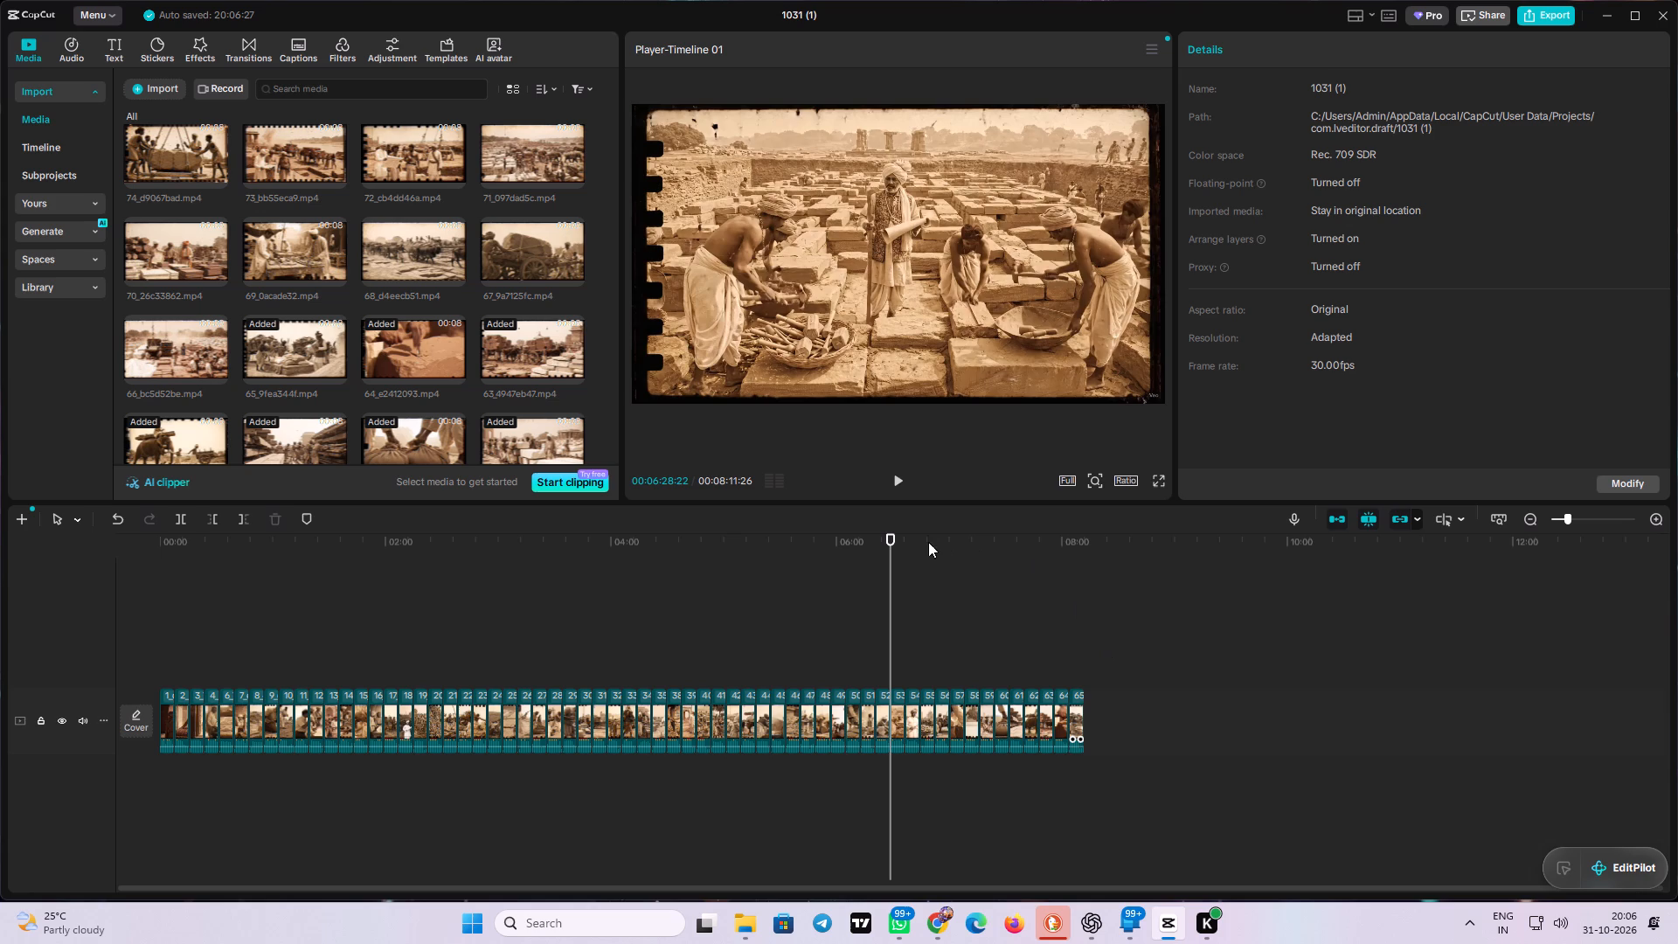
left_click_drag(1046, 537, 993, 558)
left_click_drag(932, 889, 979, 896)
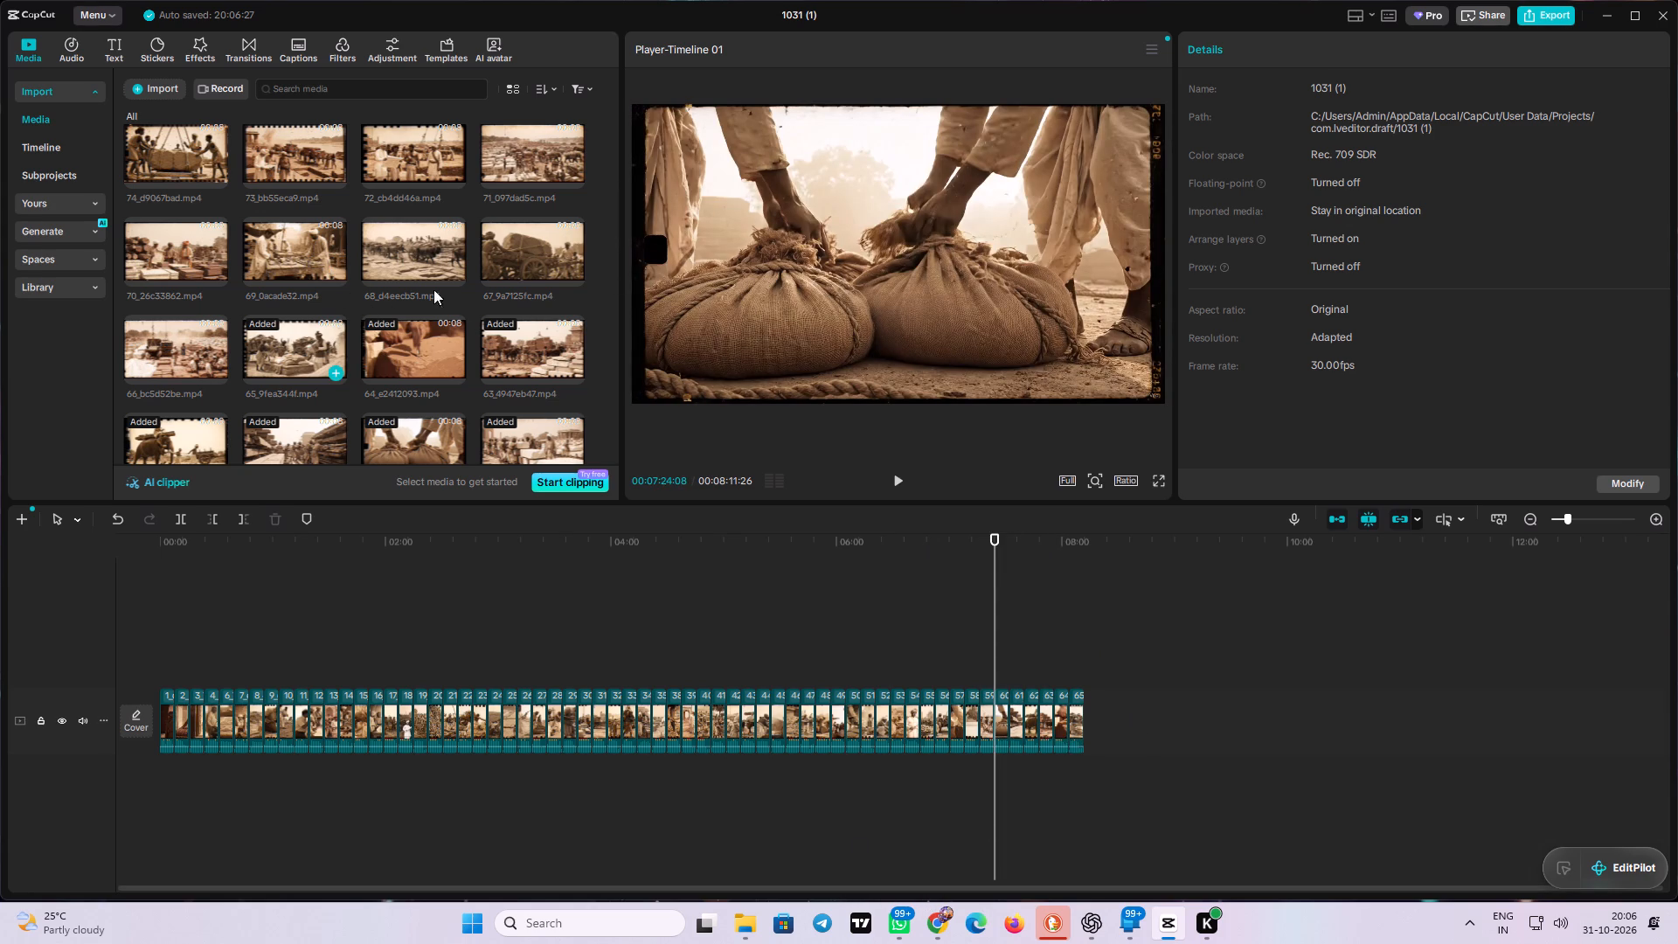
left_click_drag(149, 351, 986, 606)
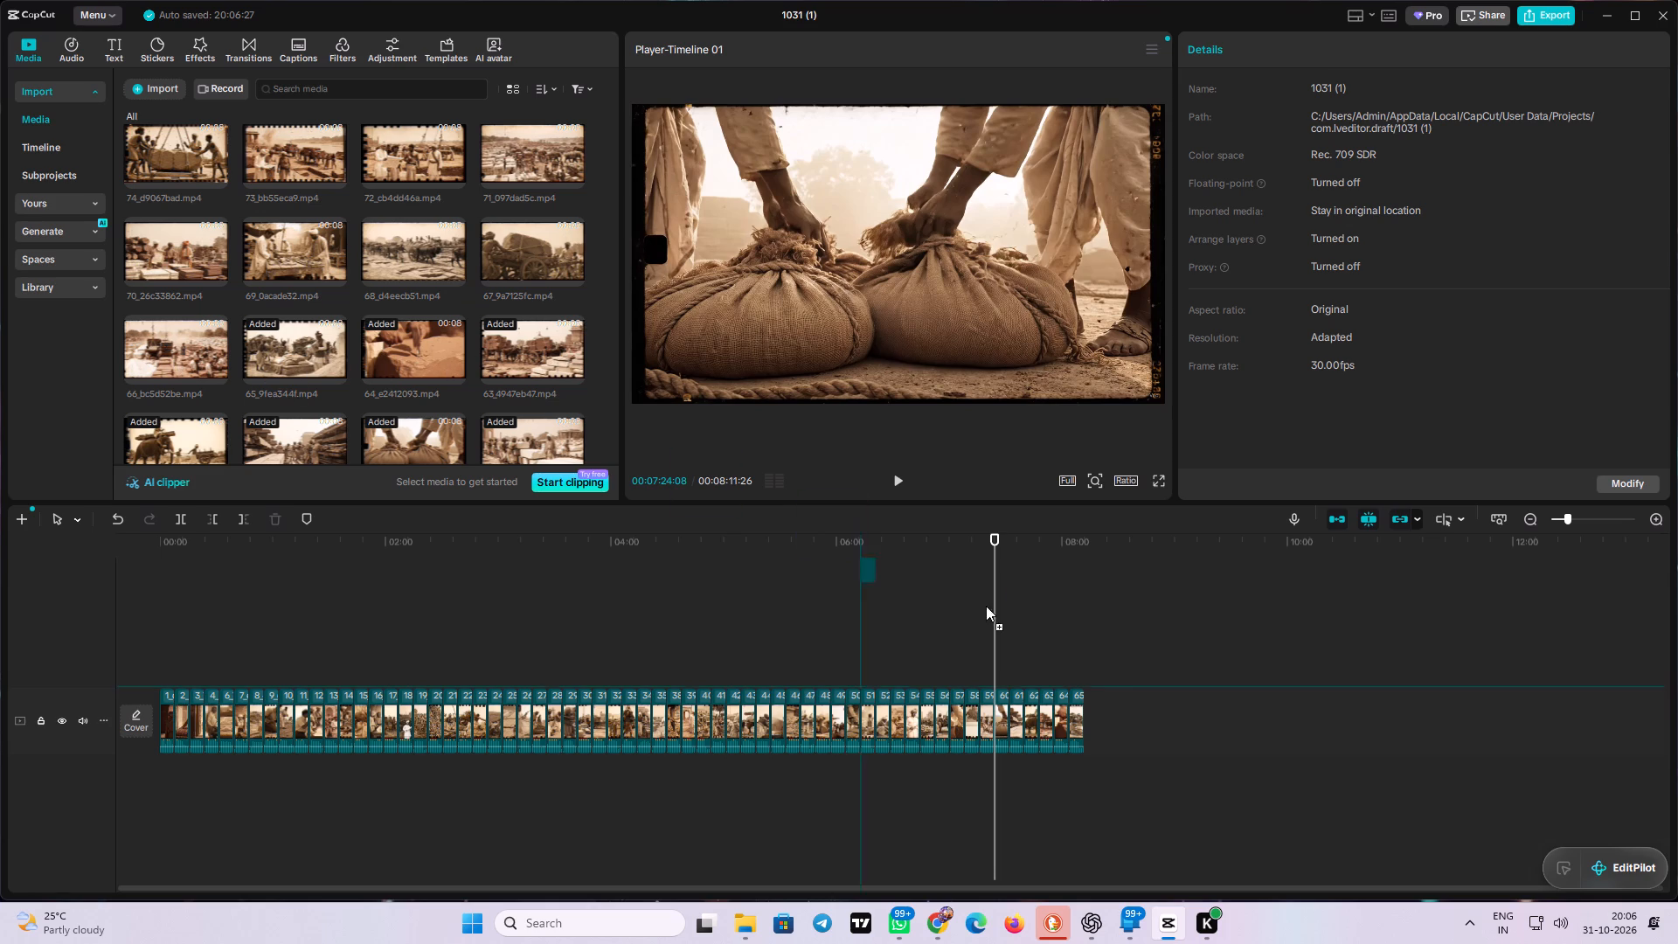
left_click_drag(986, 606, 1138, 721)
Append the clips numbered 67, 68, 69 and 70 in order after clip 66 on the main track.
left_click_drag(519, 258, 580, 285)
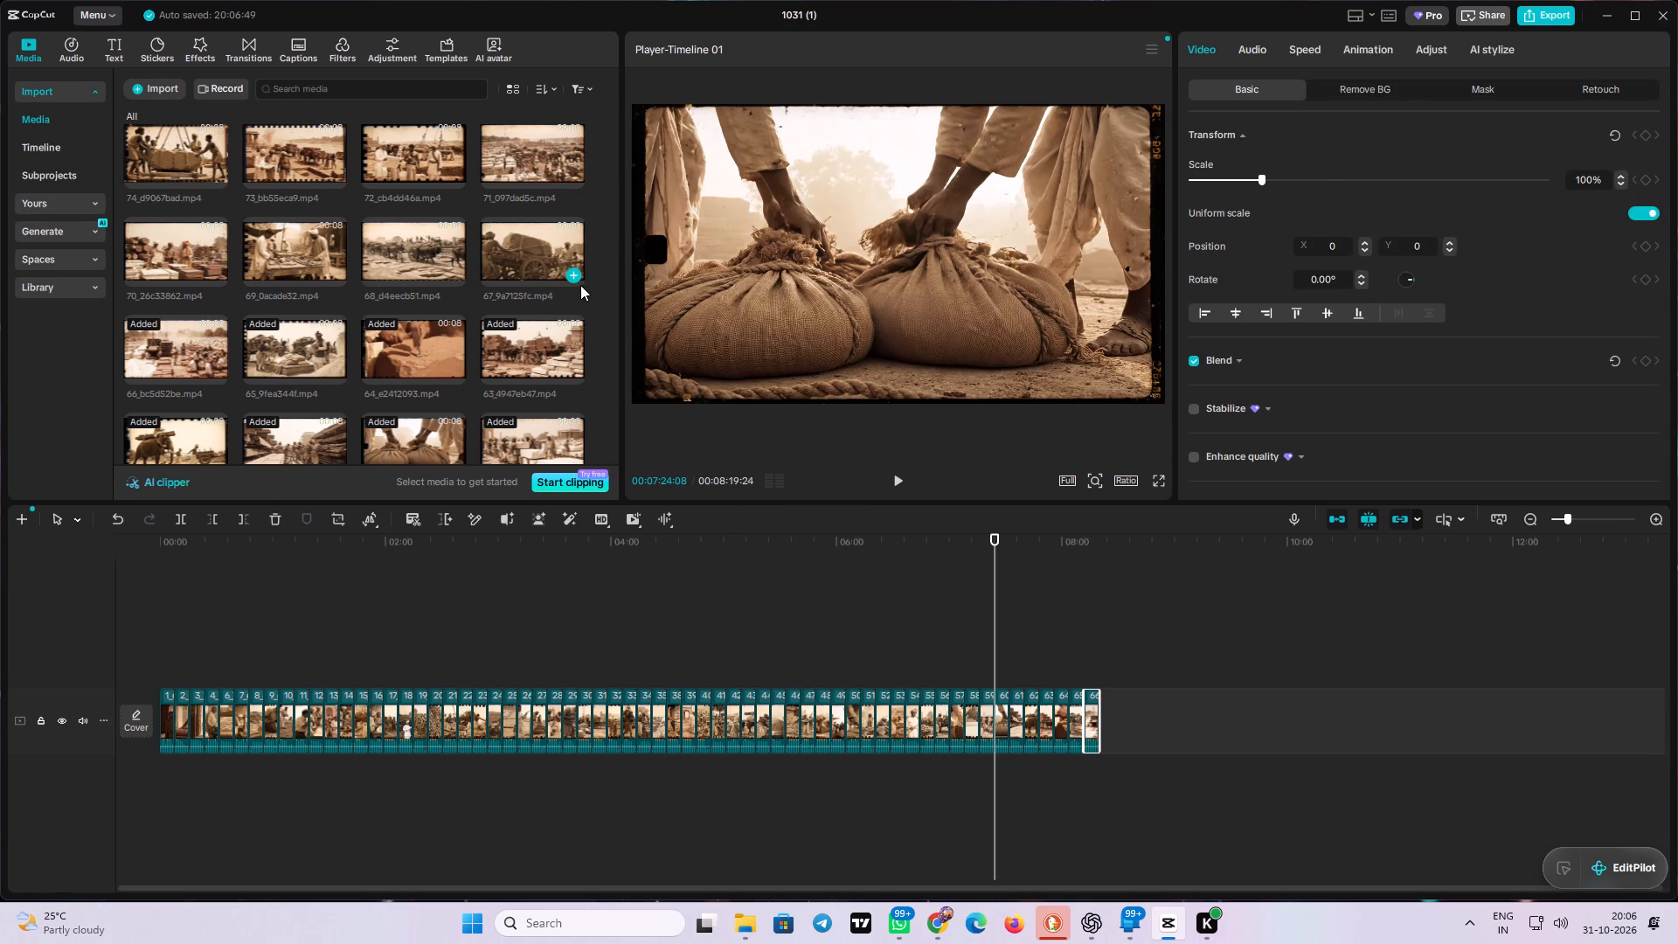
left_click_drag(580, 285, 1119, 703)
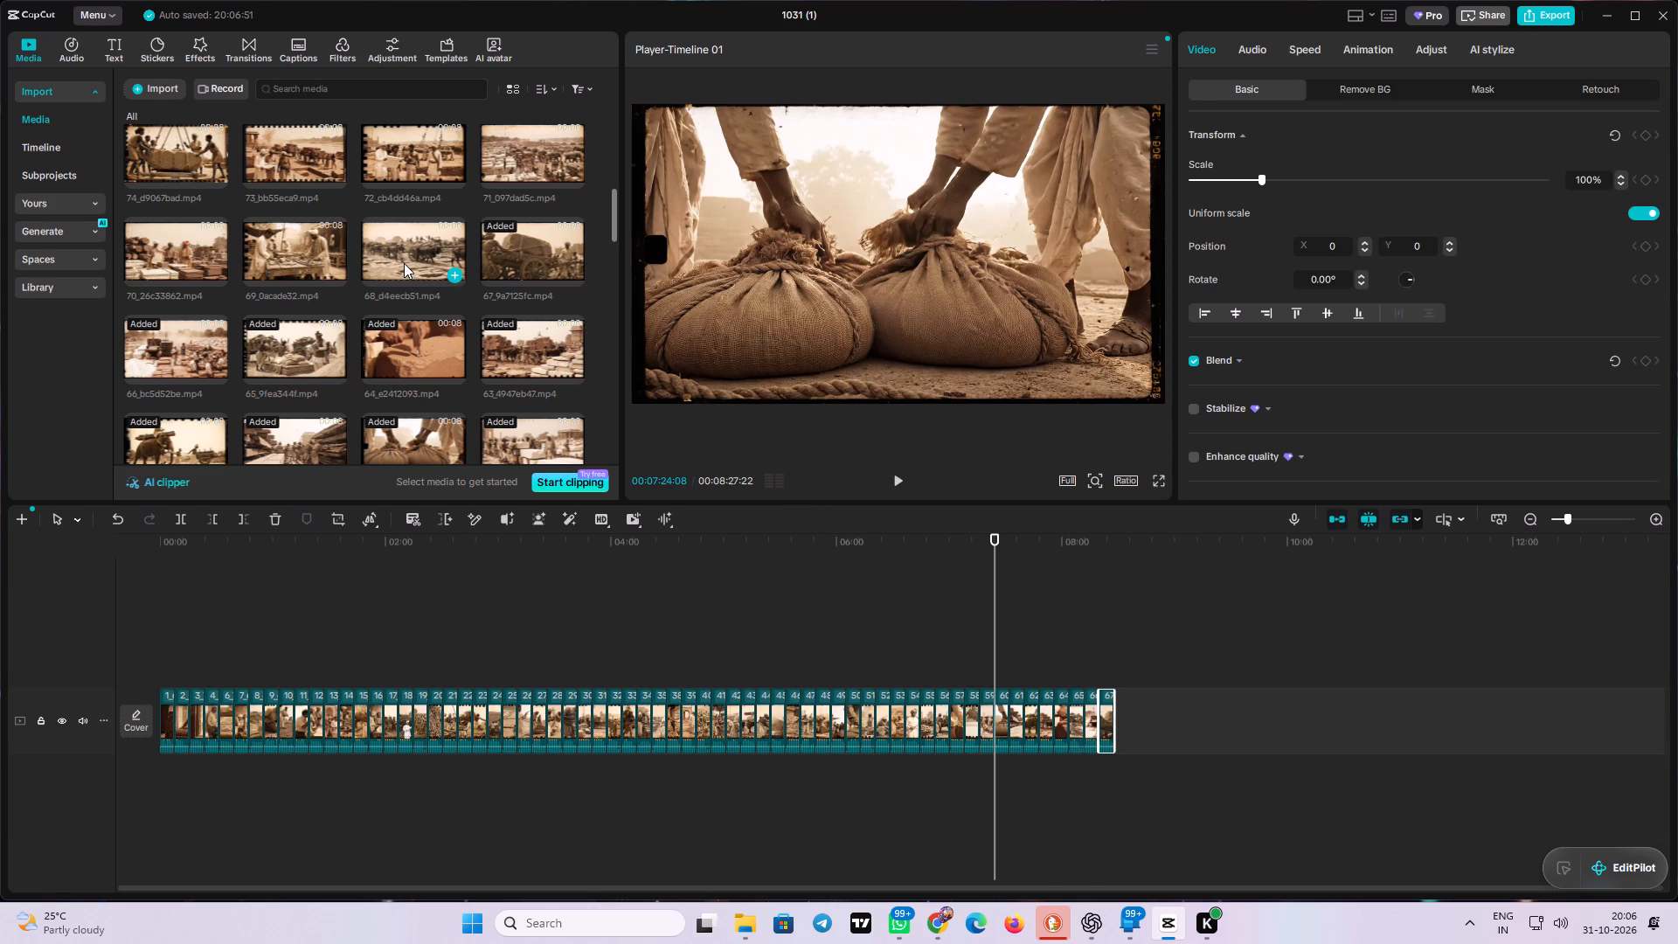
left_click_drag(404, 263, 1127, 702)
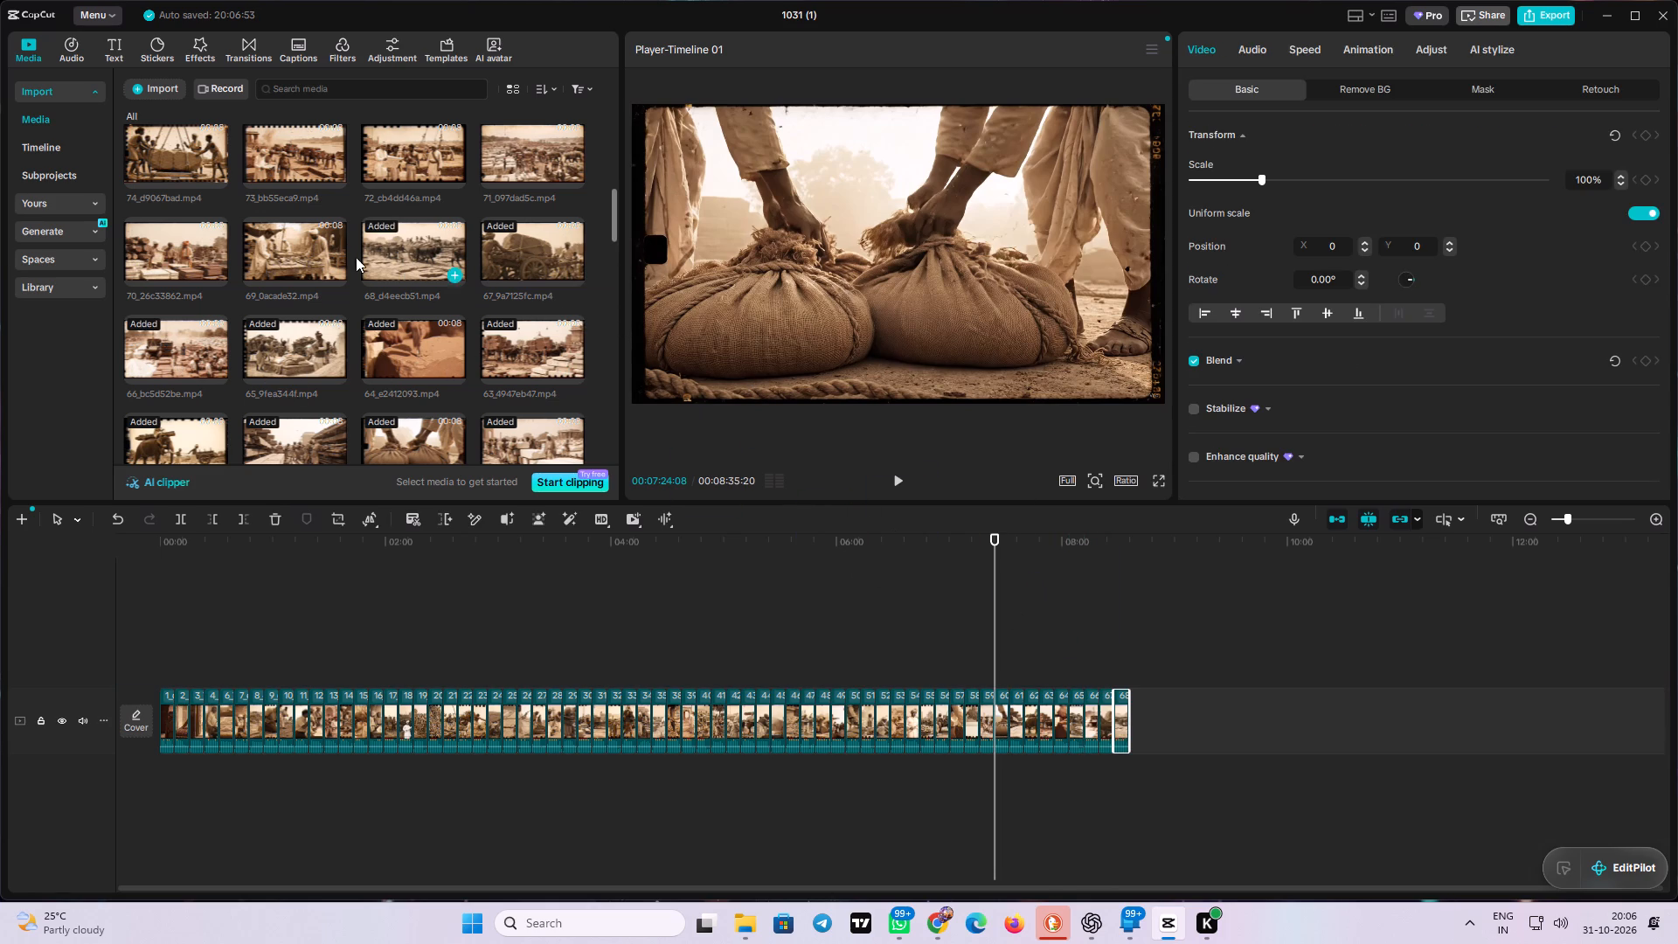
left_click_drag(311, 248, 1171, 720)
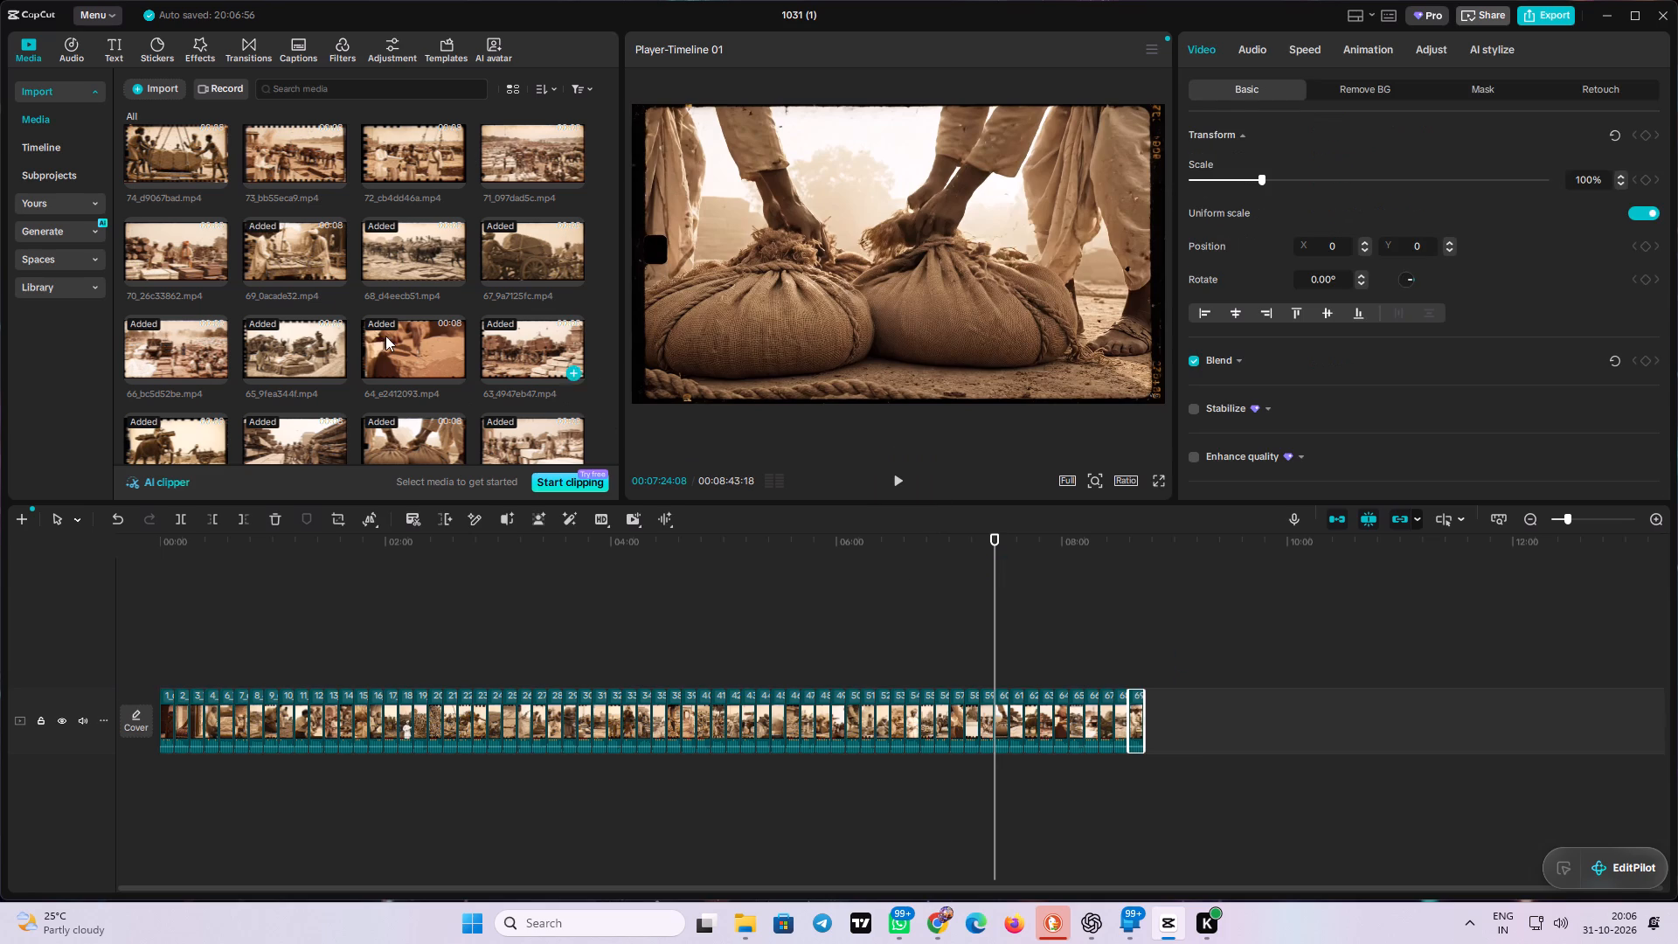
left_click_drag(181, 253, 1170, 717)
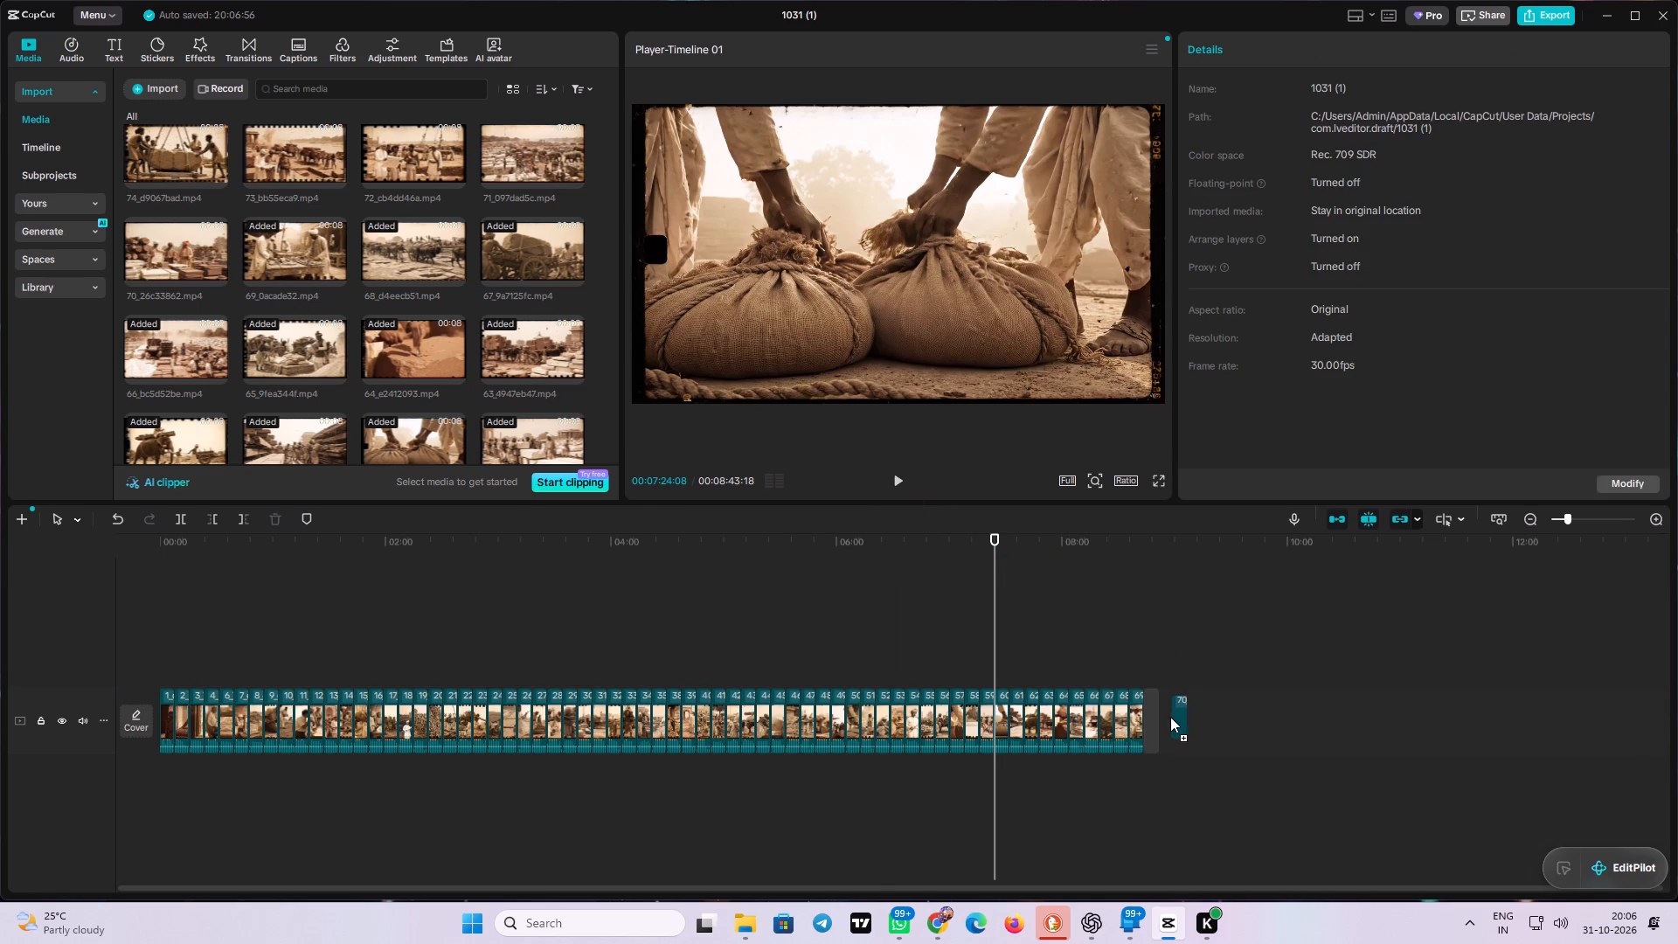
left_click_drag(1170, 717, 1168, 717)
Append the clips numbered 71, 72, 73 and 74 in order after clip 70 on the main track.
left_click_drag(510, 144, 707, 317)
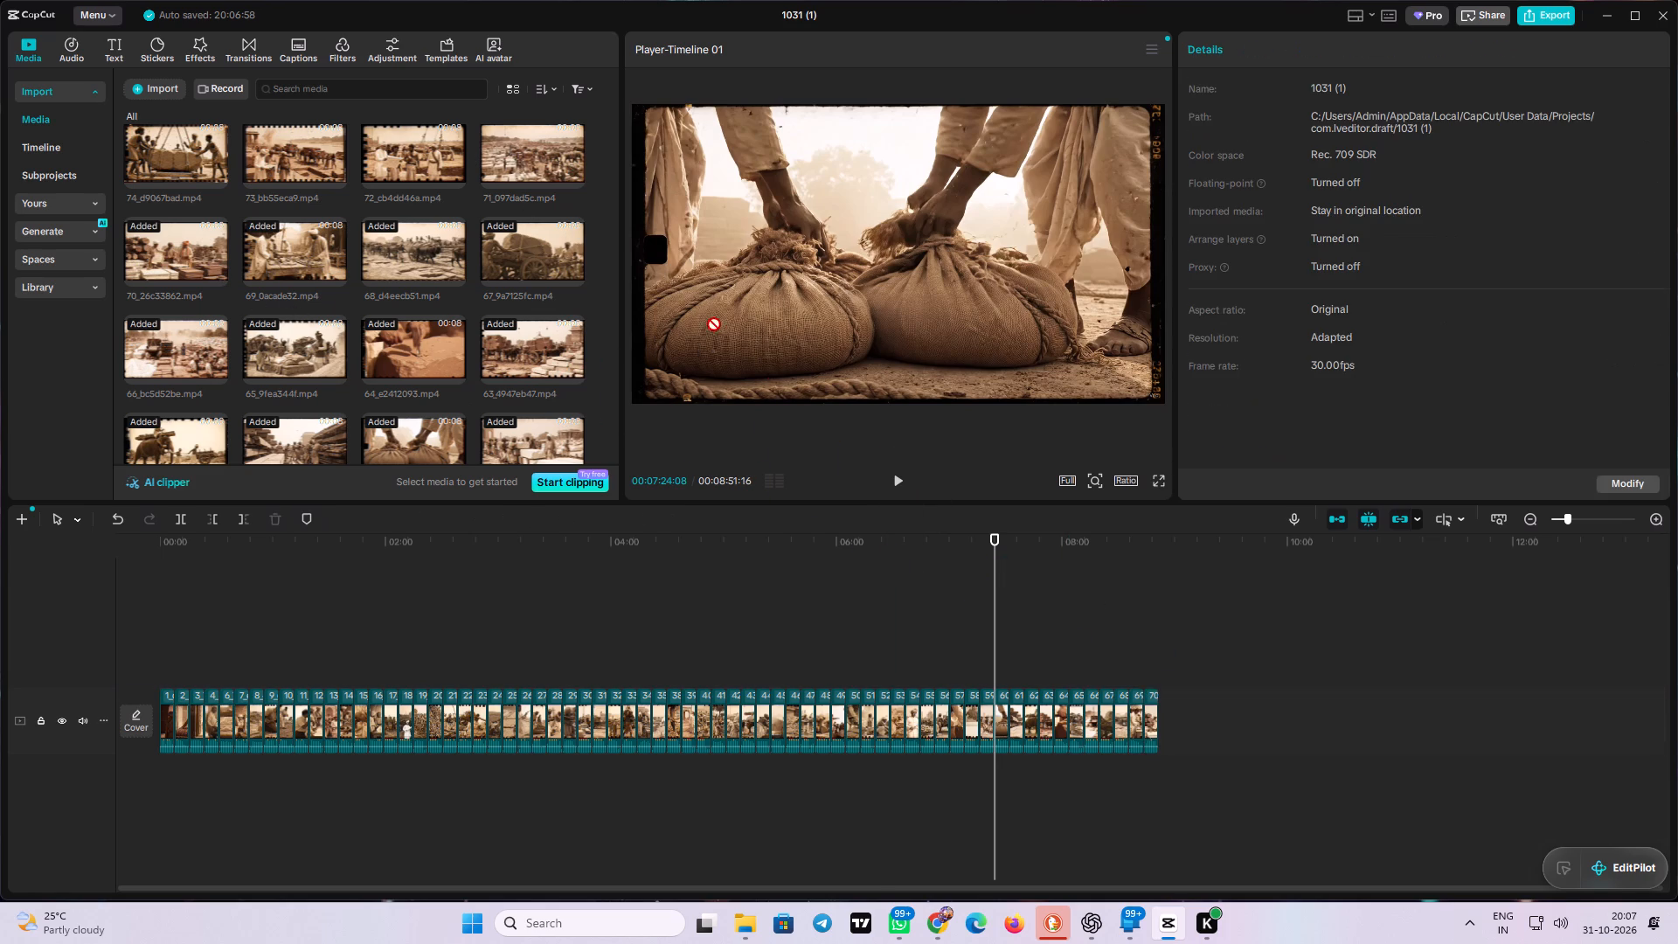
left_click_drag(707, 317, 1173, 713)
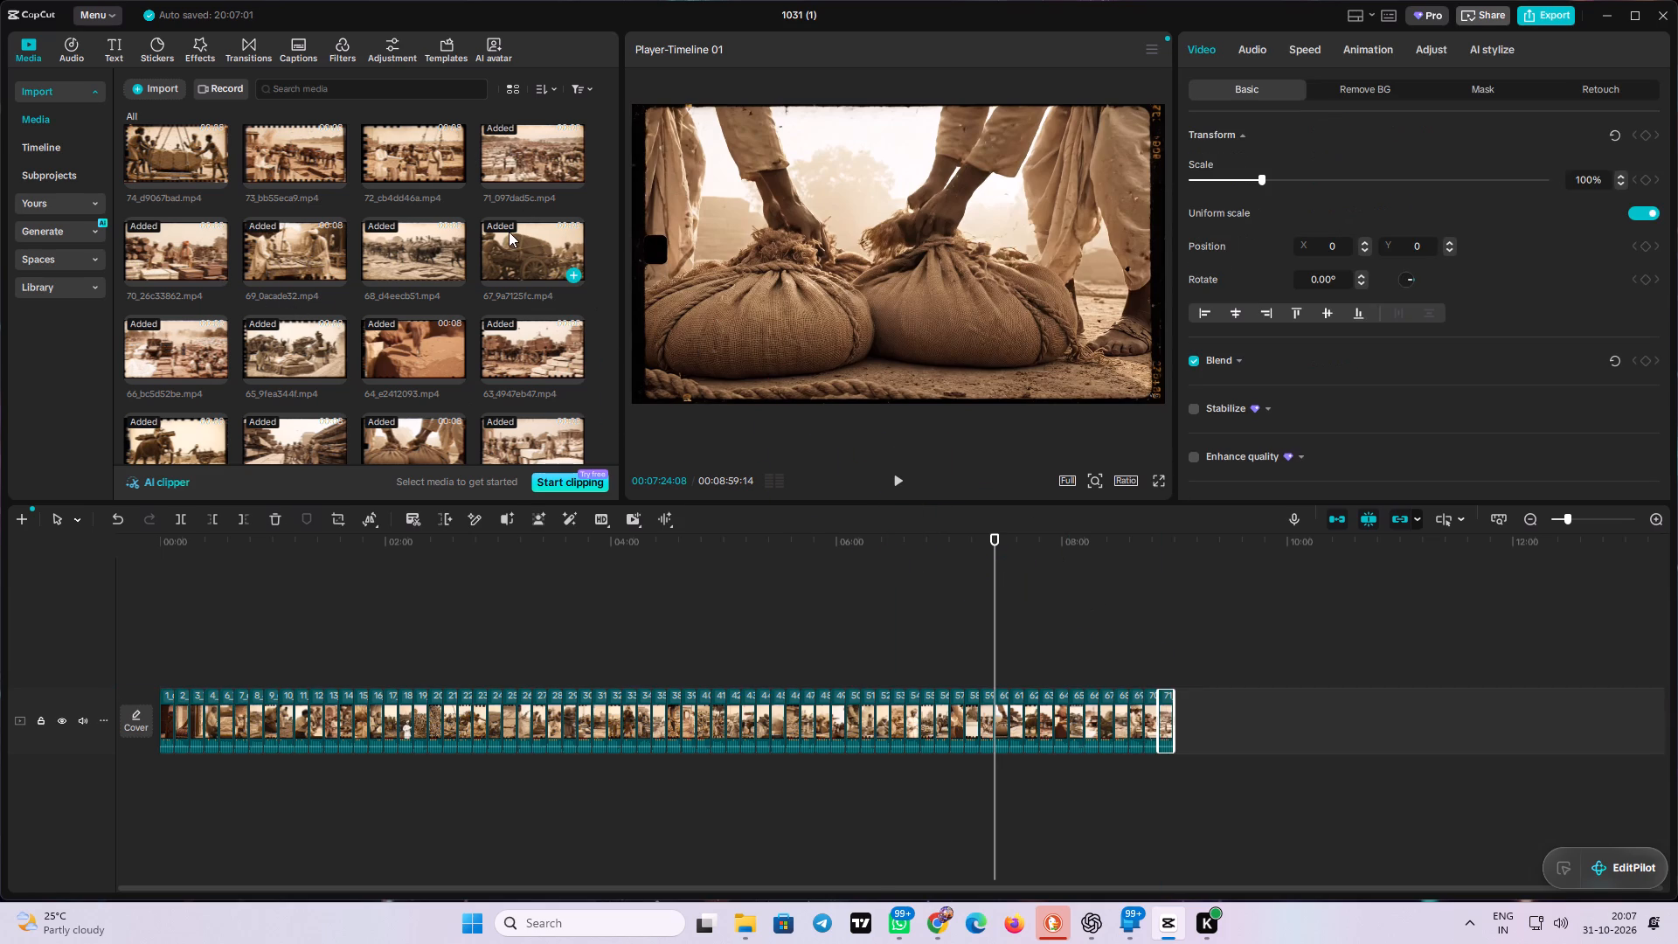
scroll(509, 232, "up", 2)
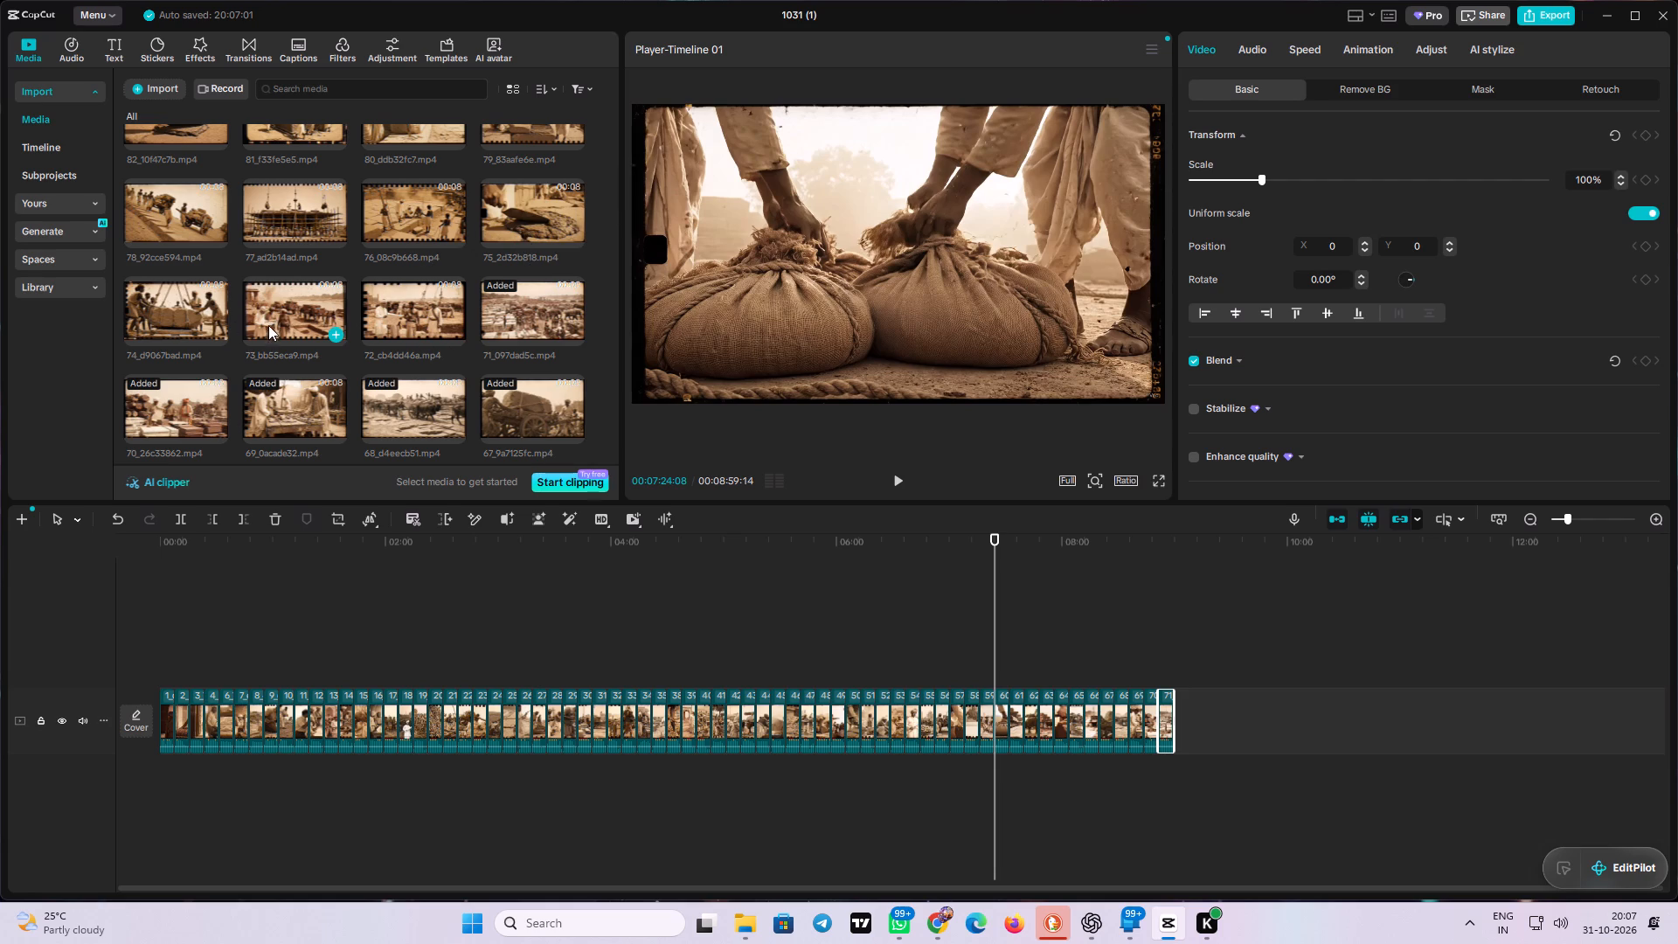
scroll(268, 323, "down", 1)
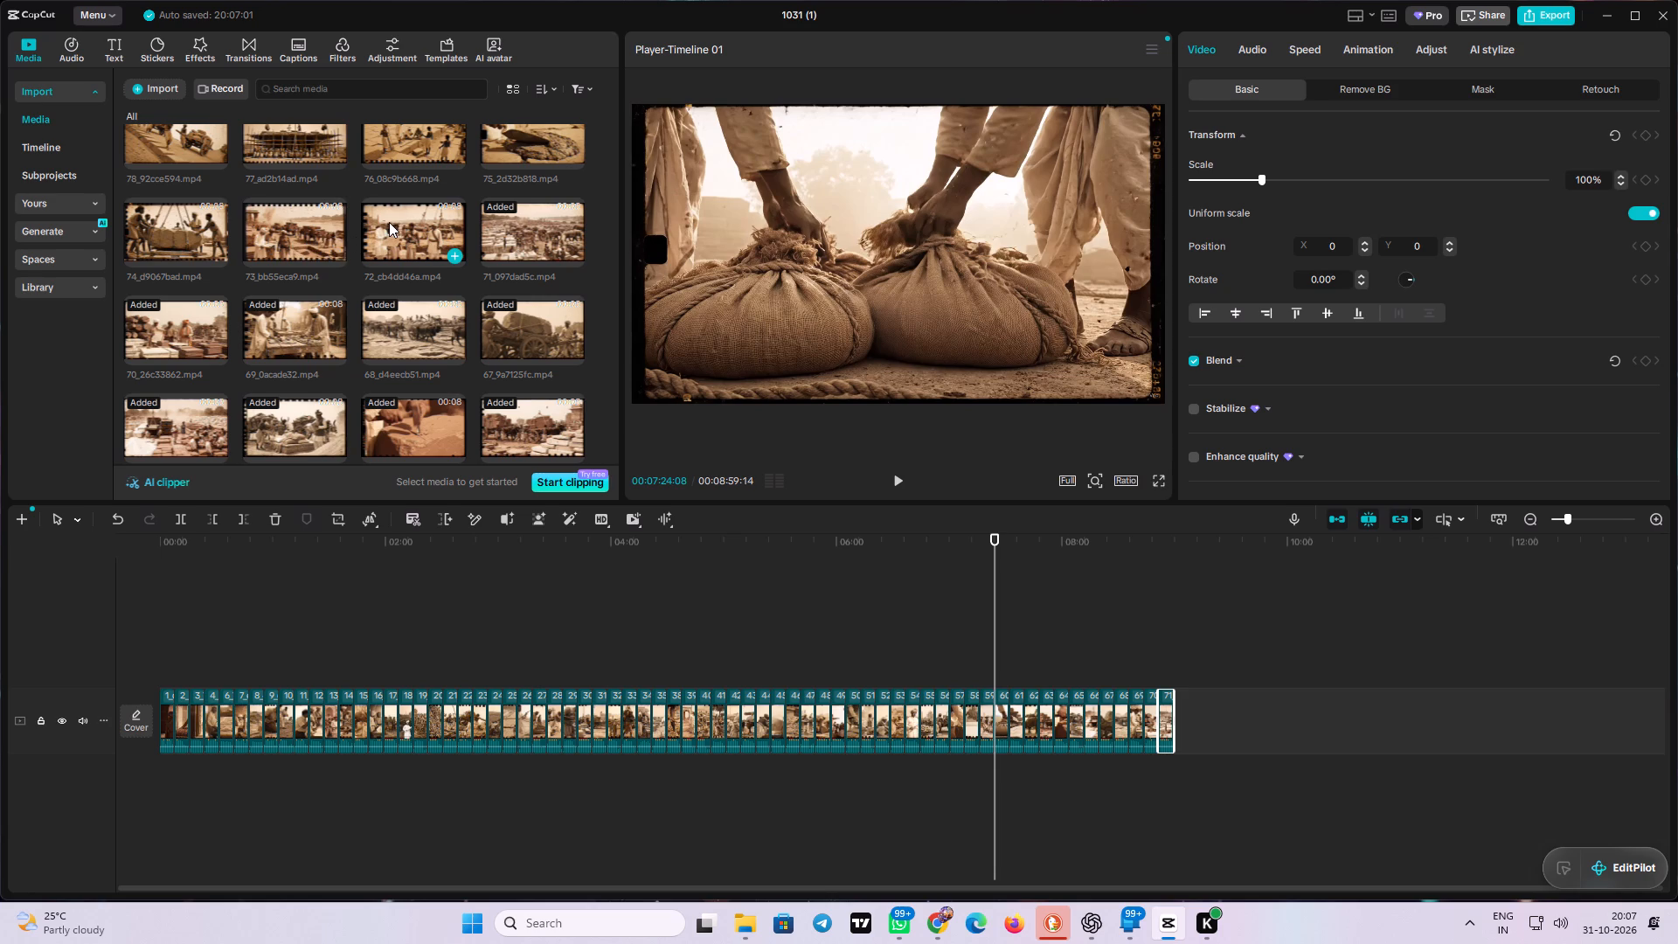
left_click_drag(392, 222, 1205, 713)
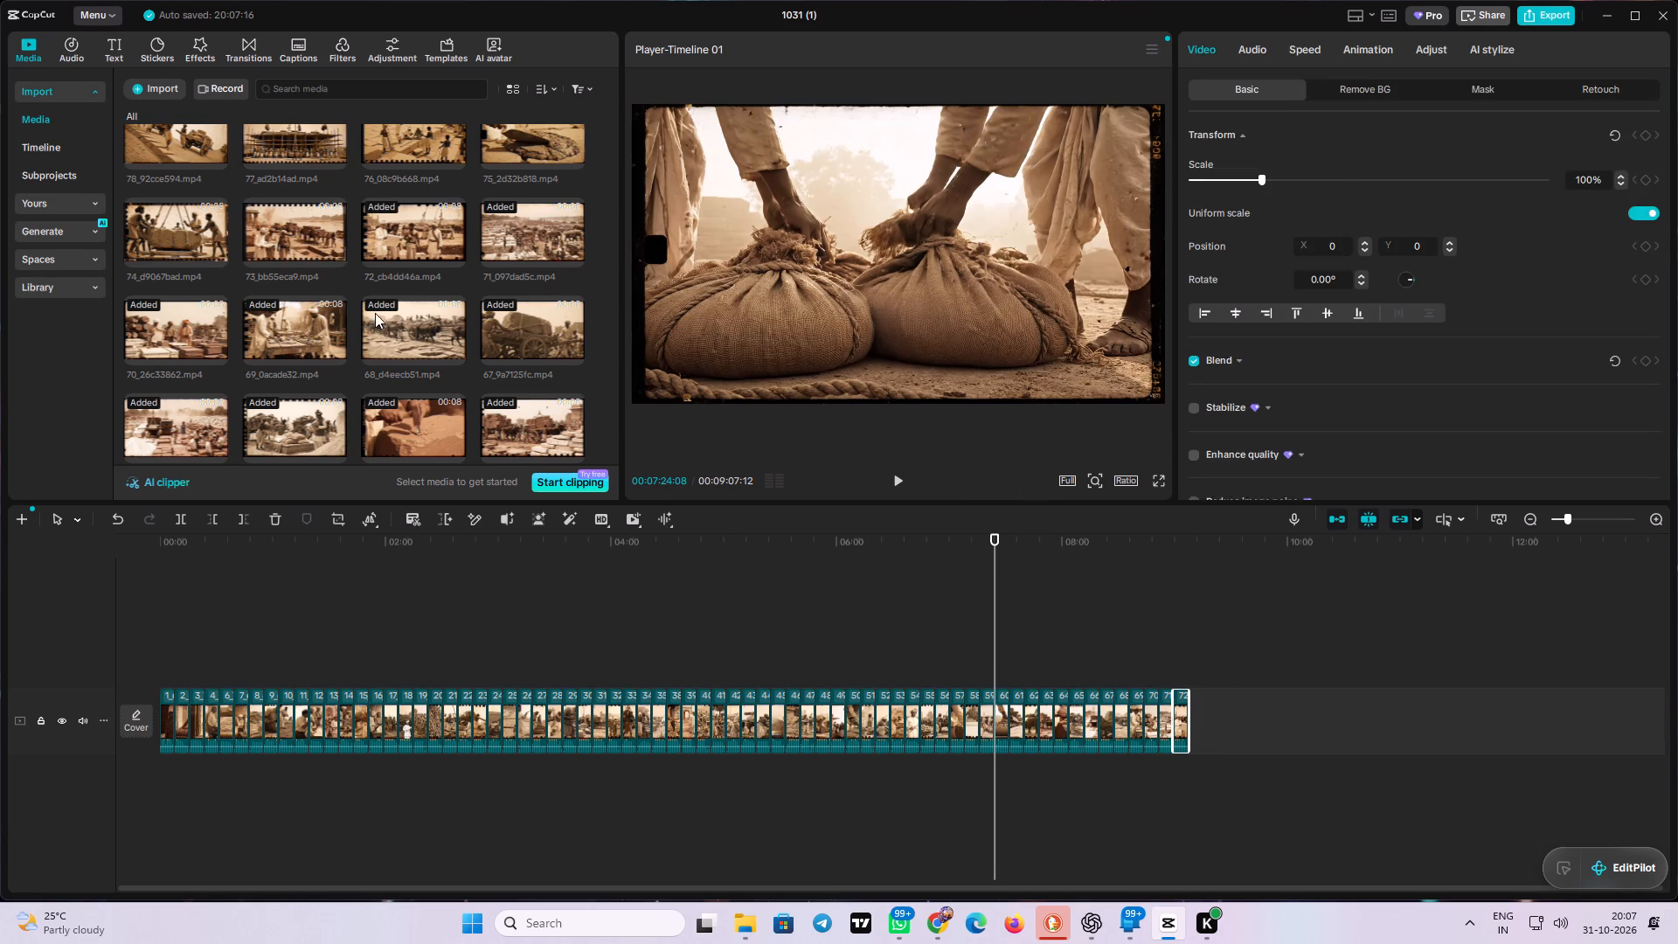
left_click_drag(288, 239, 1234, 727)
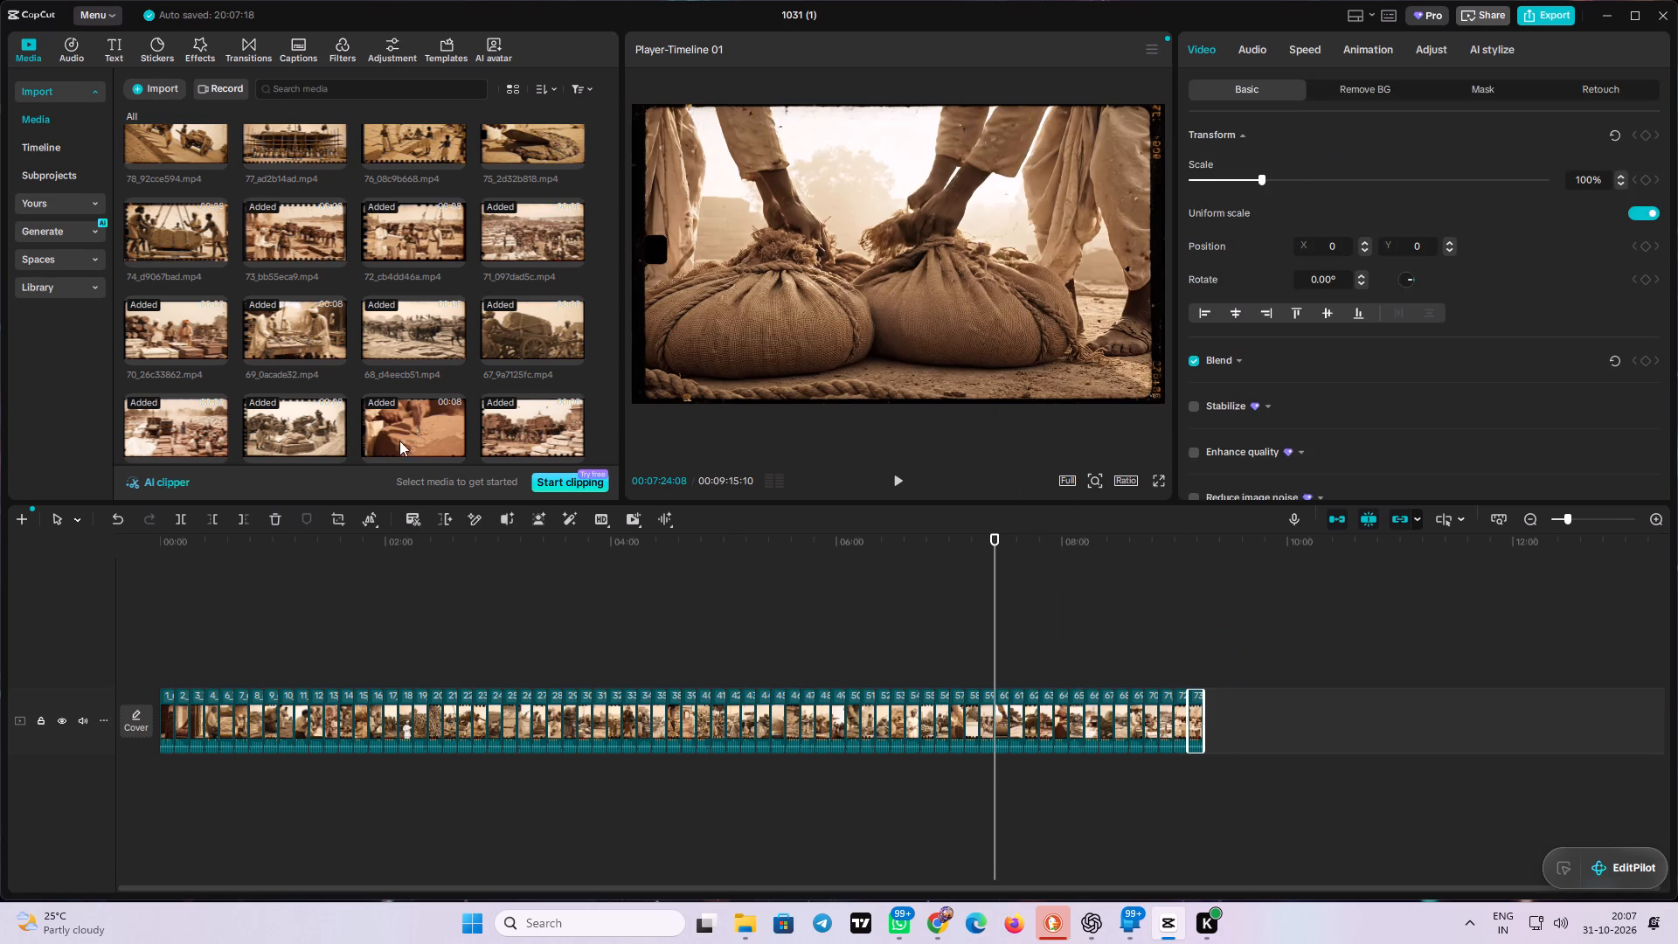
left_click_drag(163, 247, 1242, 720)
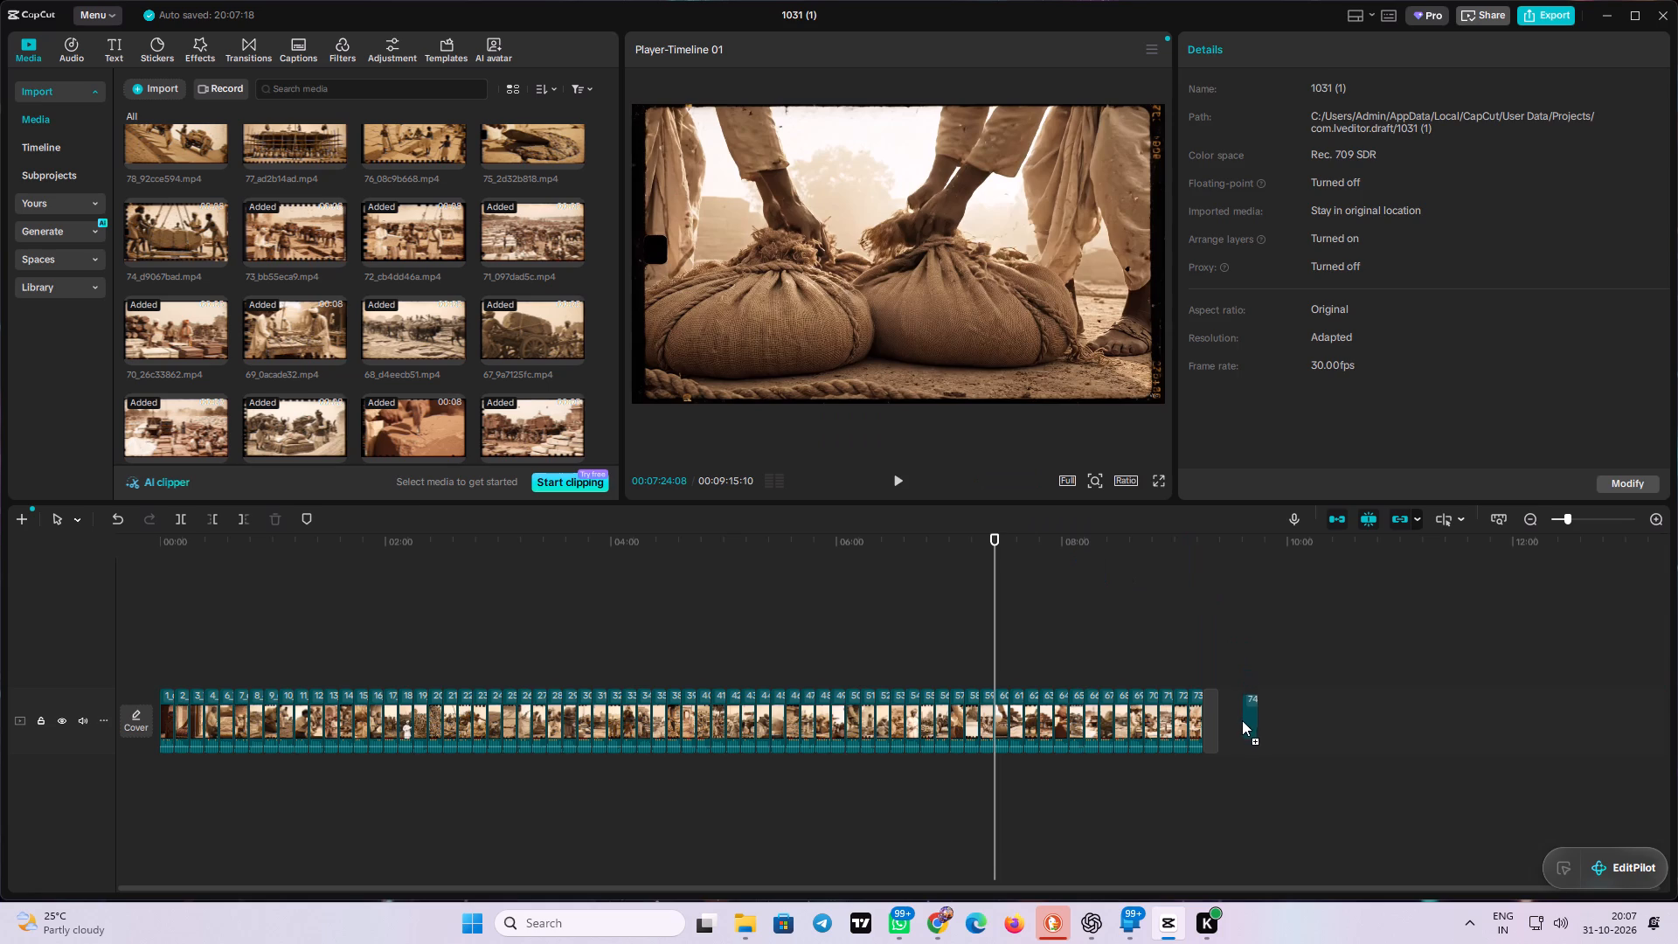
Append the clips numbered 75, 76, 77 and 78 in order after clip 74 on the main track.
left_click_drag(518, 153, 1217, 663)
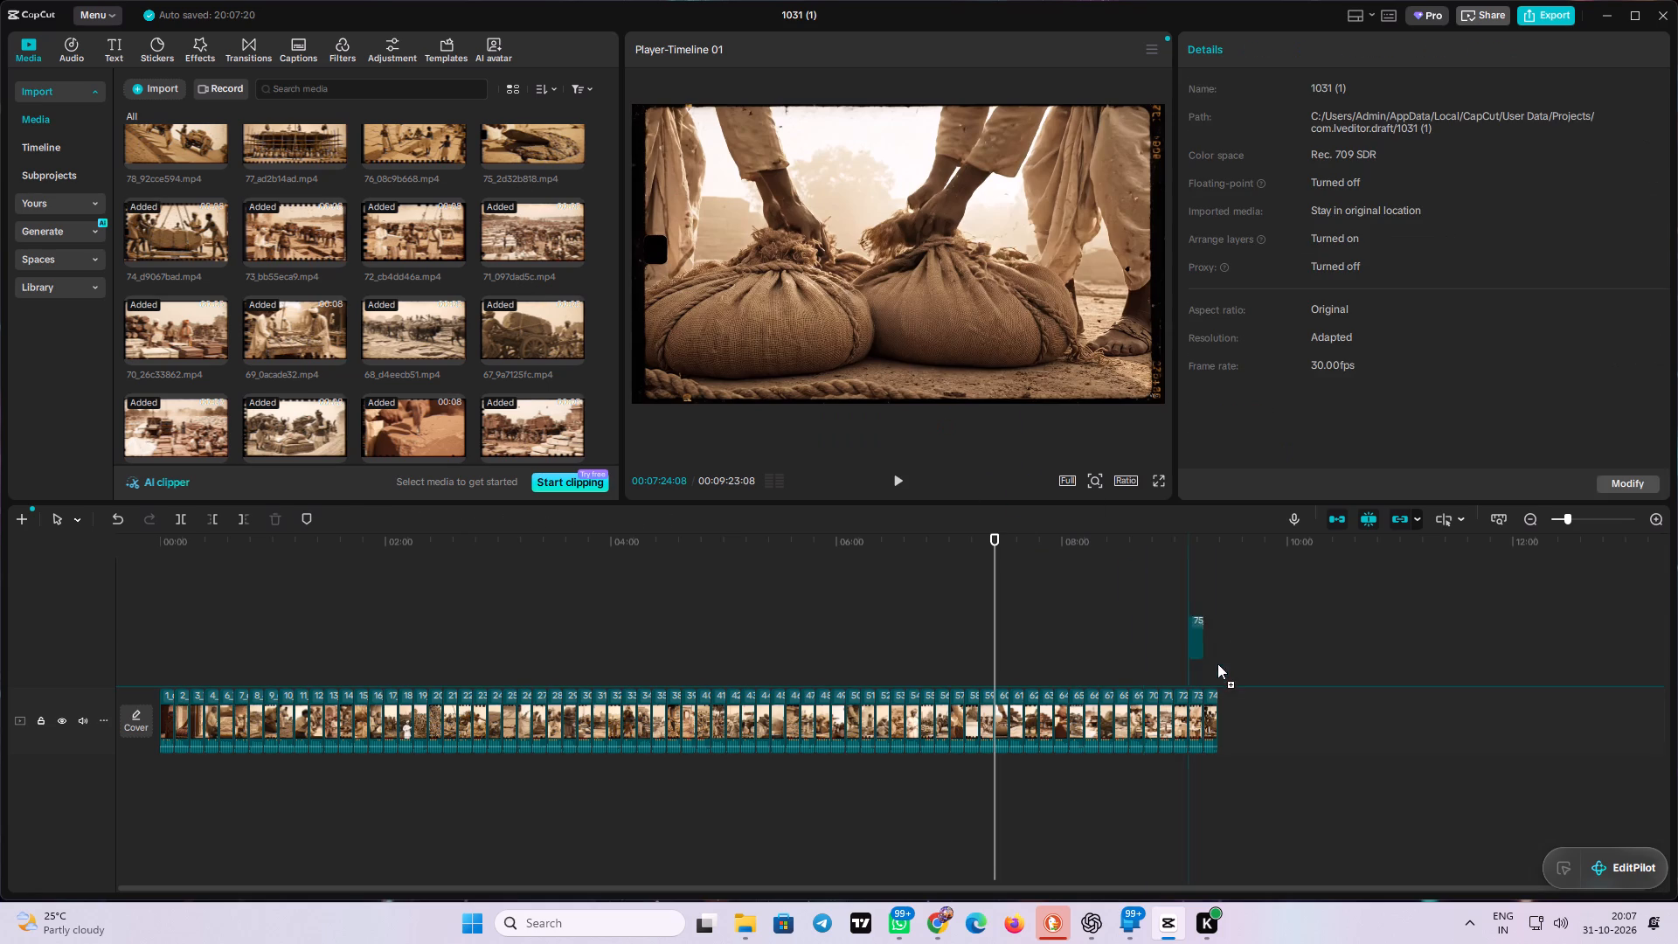
left_click_drag(1217, 663, 1240, 712)
left_click_drag(395, 147, 1140, 539)
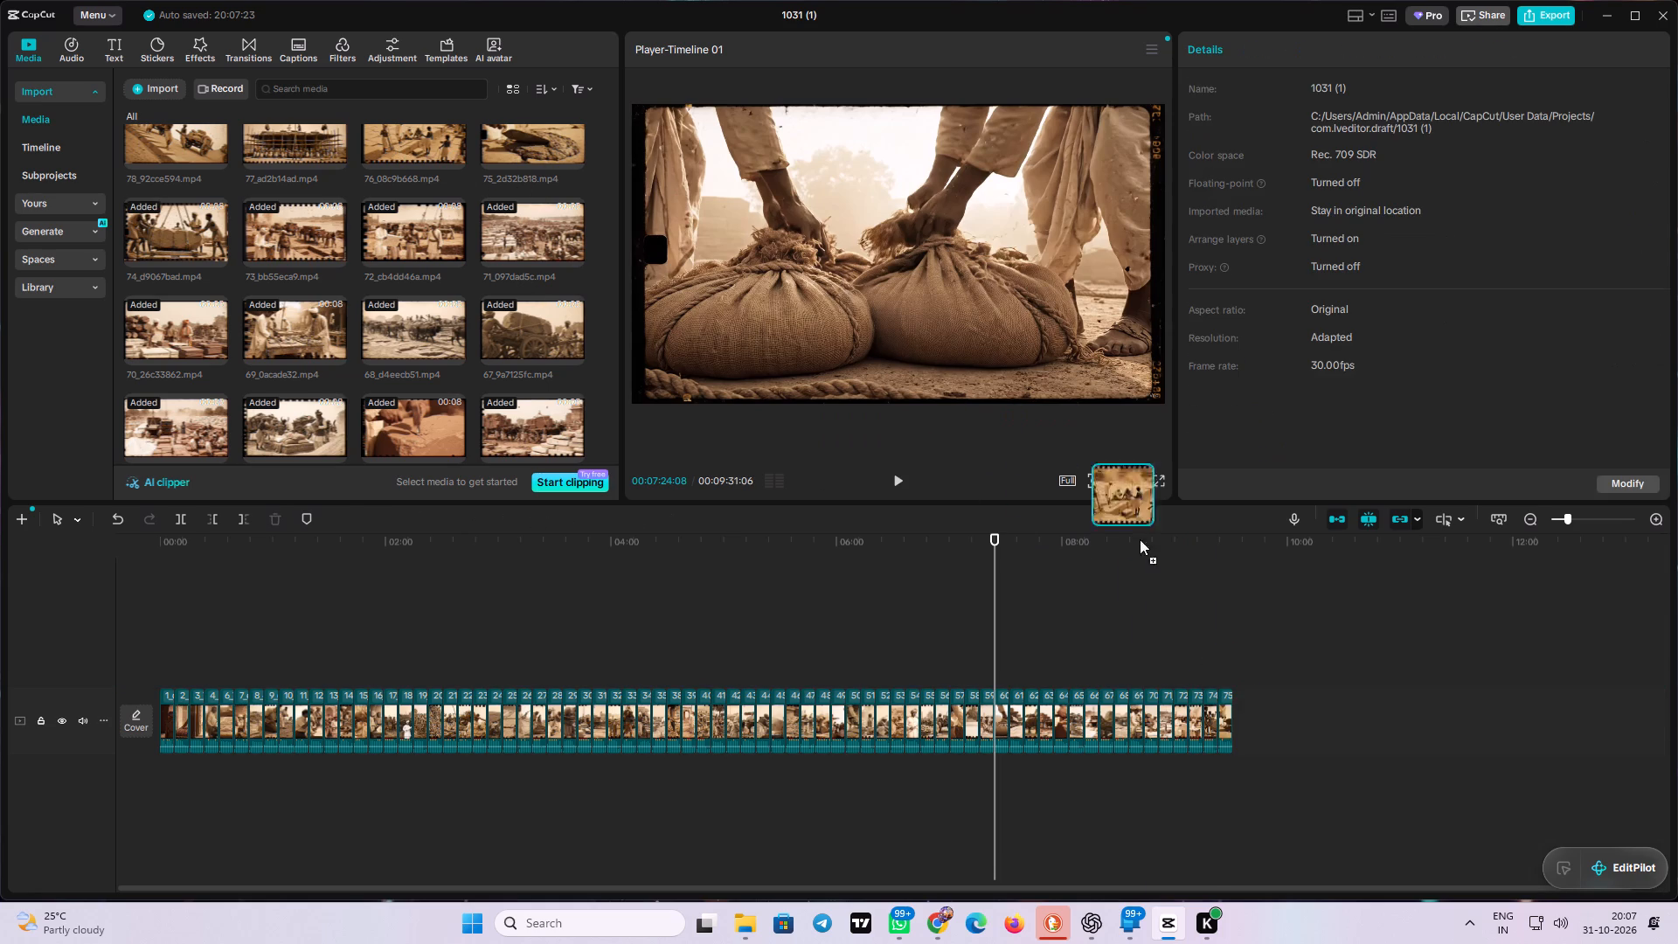
left_click_drag(1140, 539, 1255, 728)
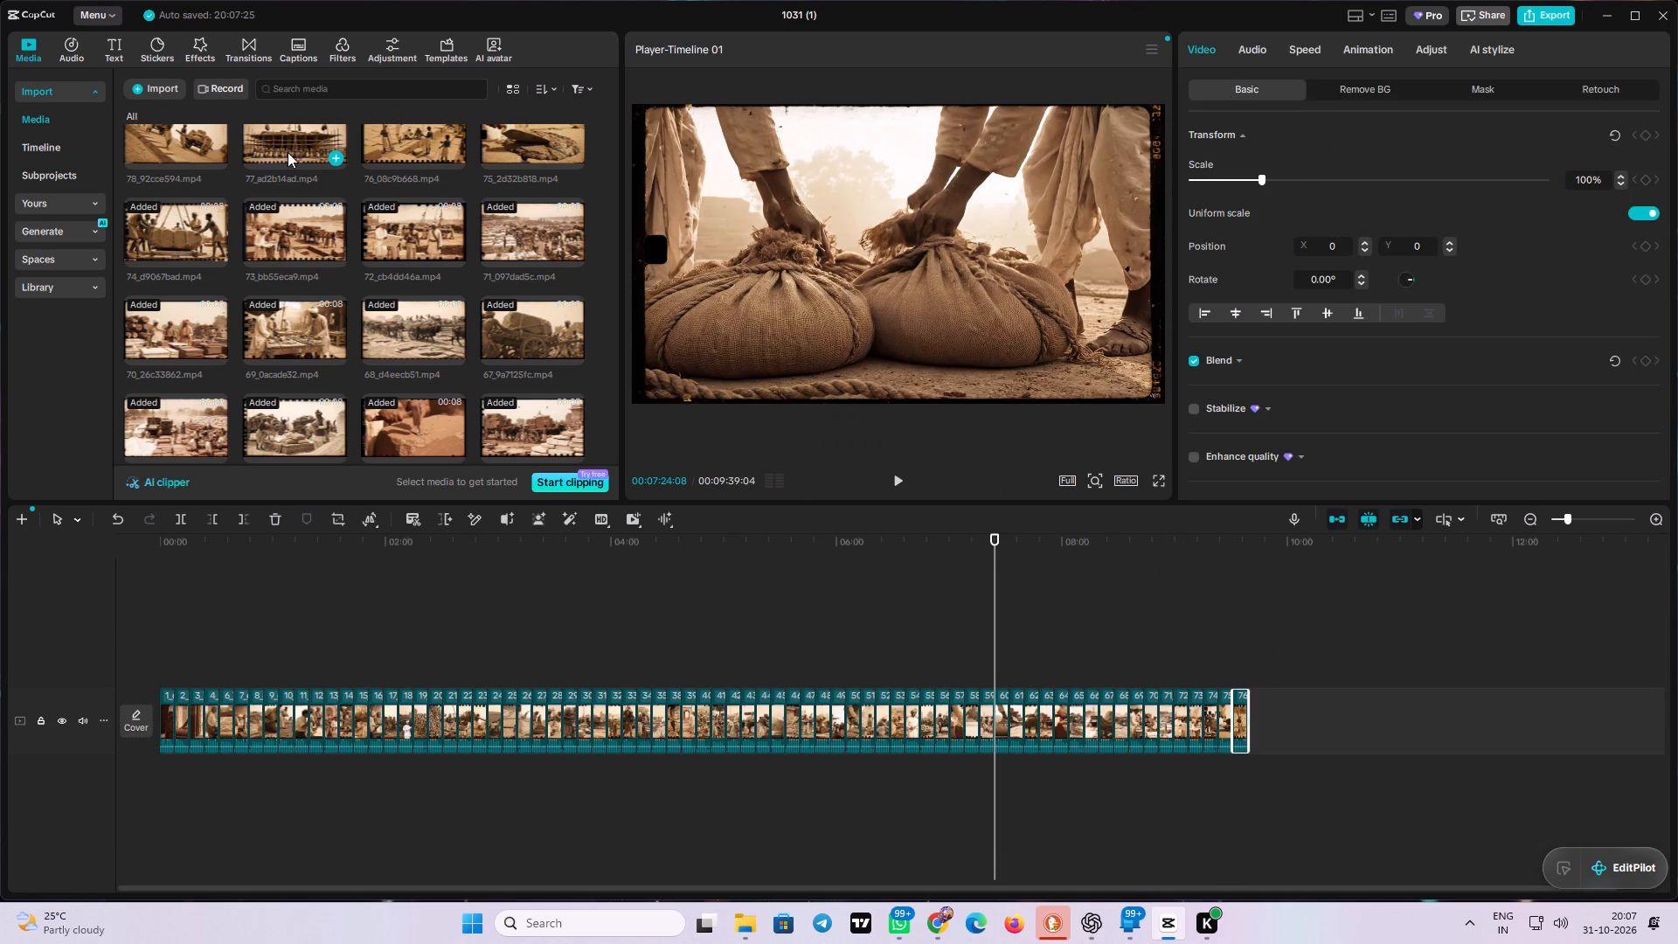
left_click_drag(288, 152, 1274, 727)
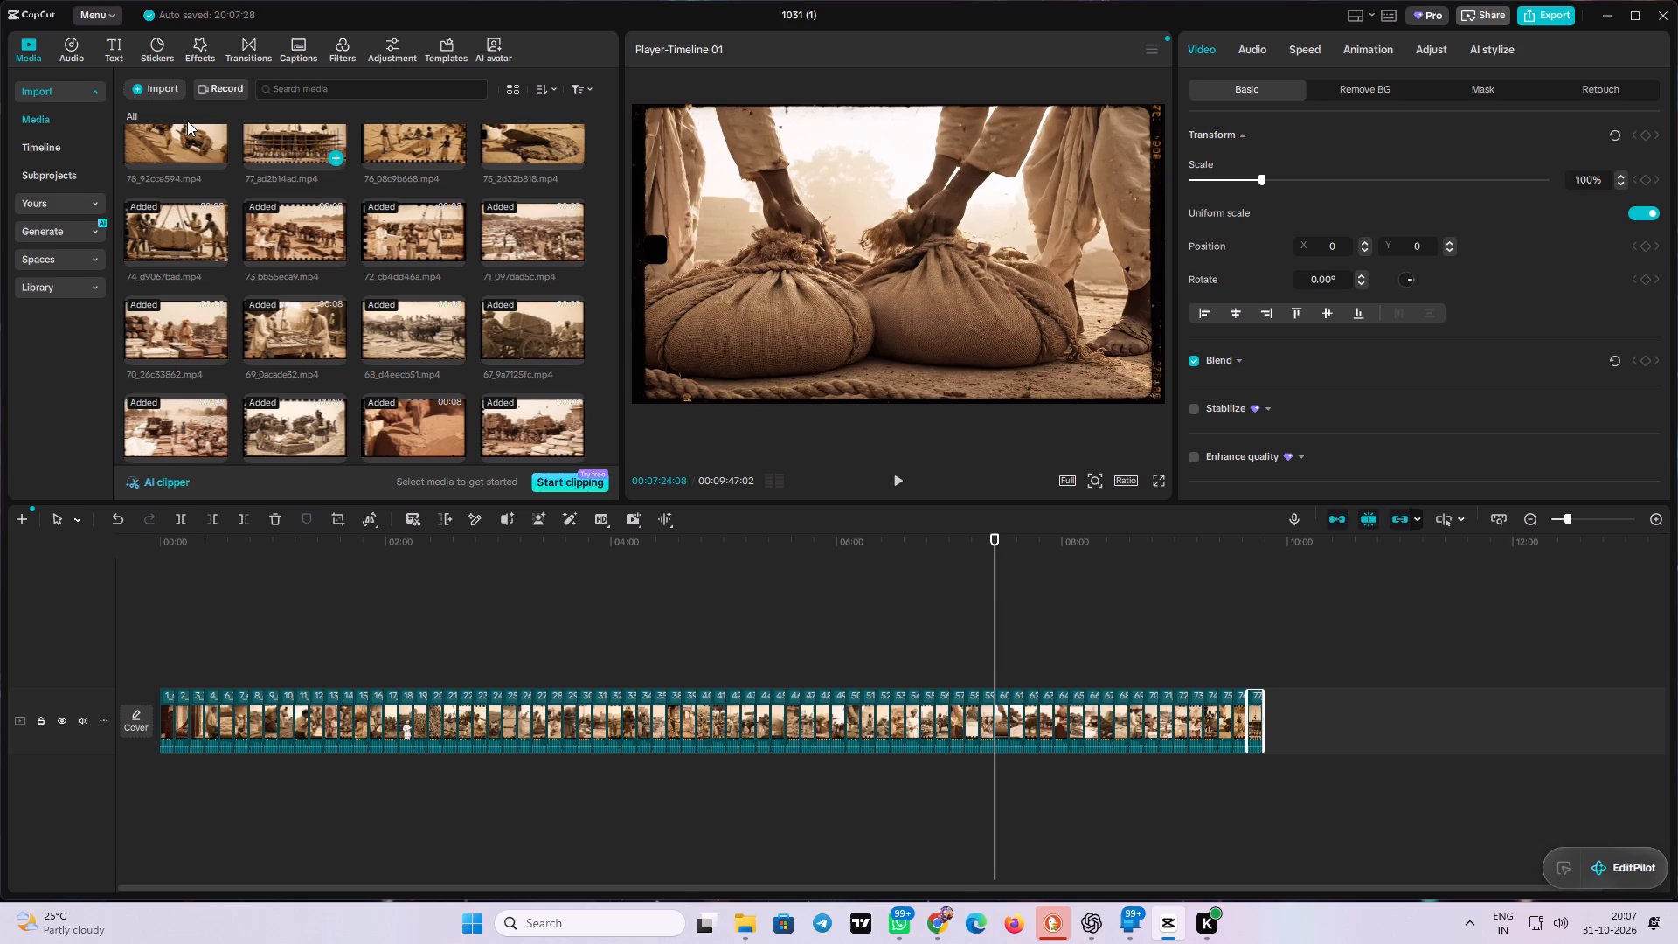
left_click_drag(170, 142, 1286, 710)
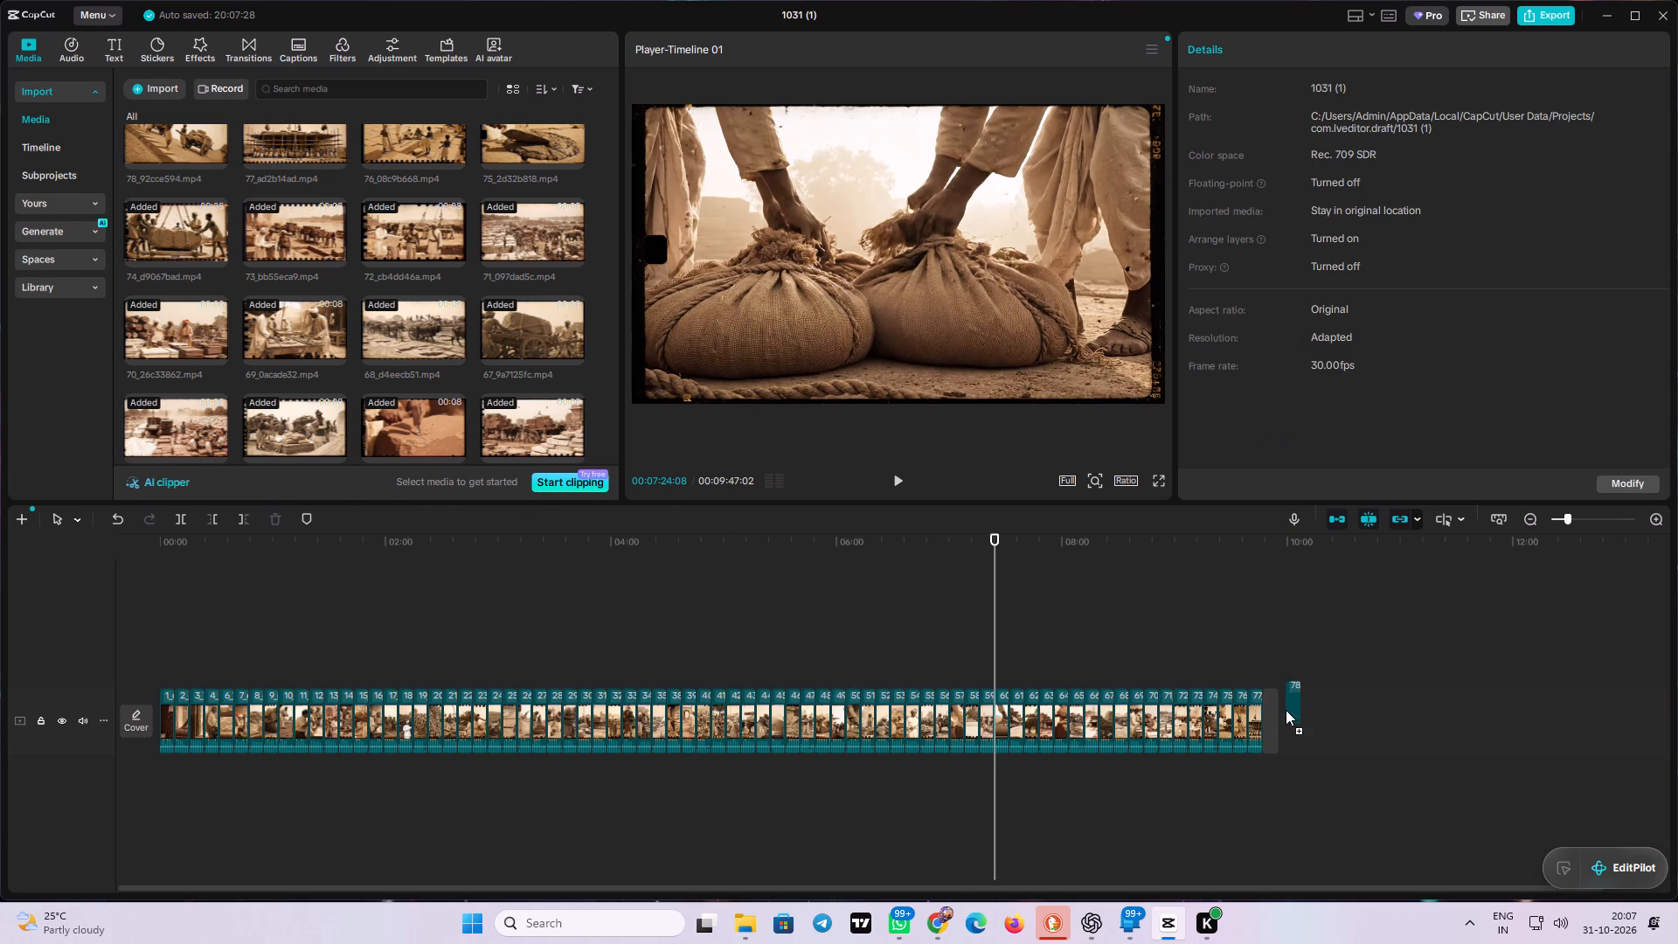
left_click_drag(1286, 710, 1286, 713)
Append the clips numbered 79, 80, 81 and 82 in order after clip 78 on the main track.
scroll(529, 201, "up", 3)
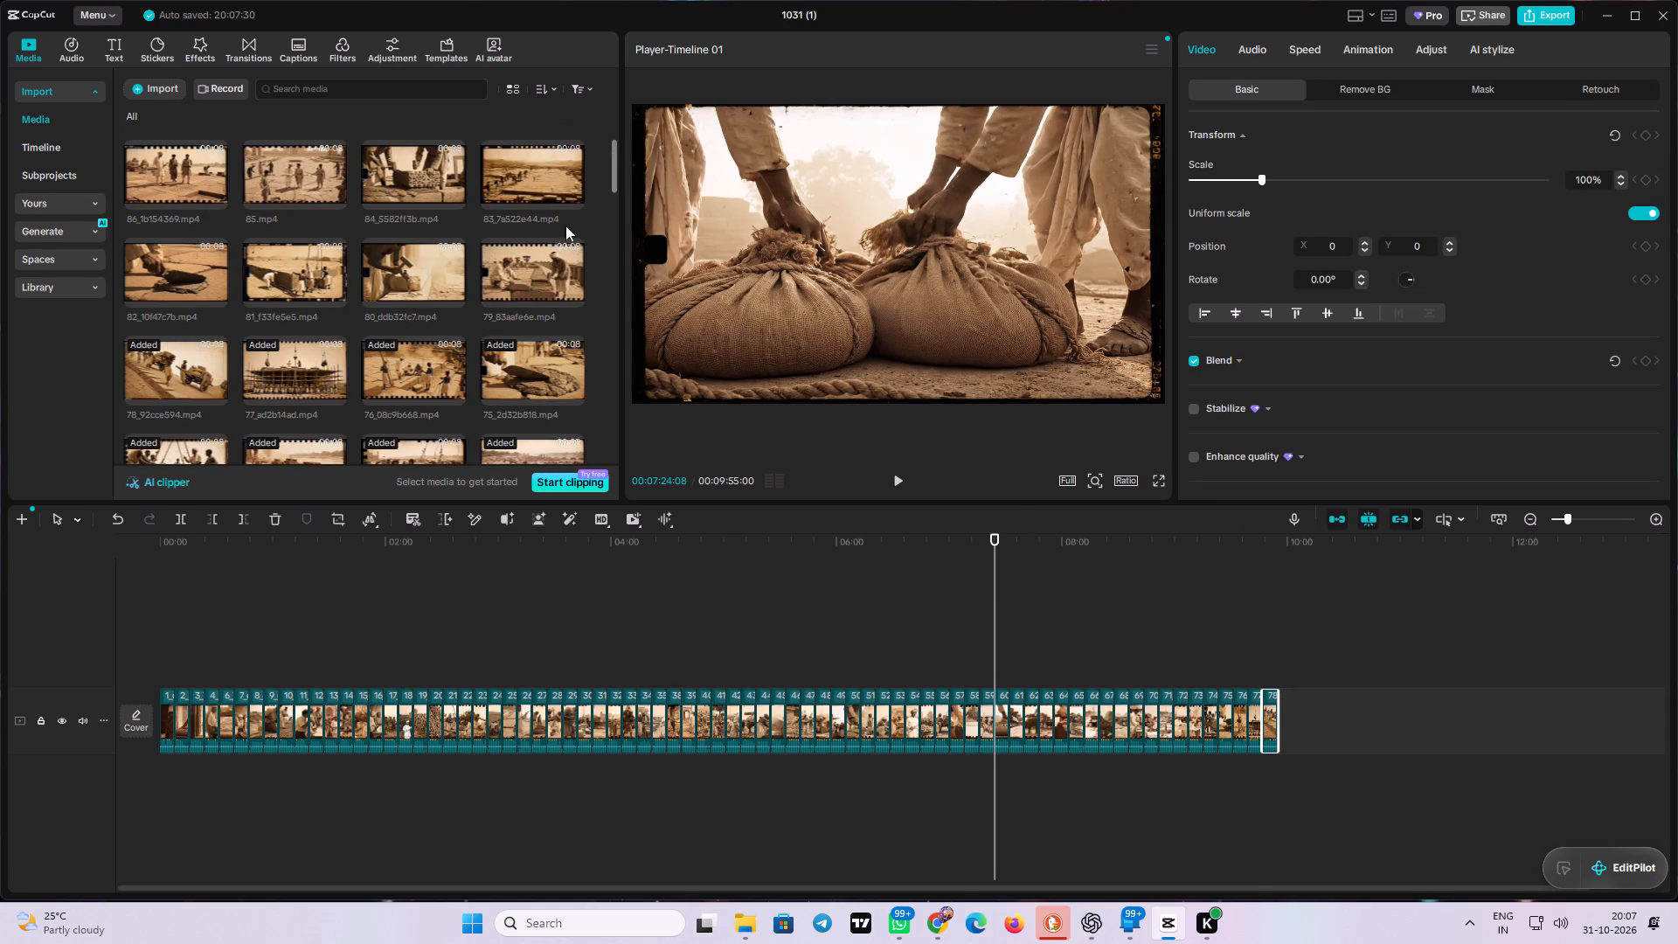
left_click_drag(500, 287, 1289, 725)
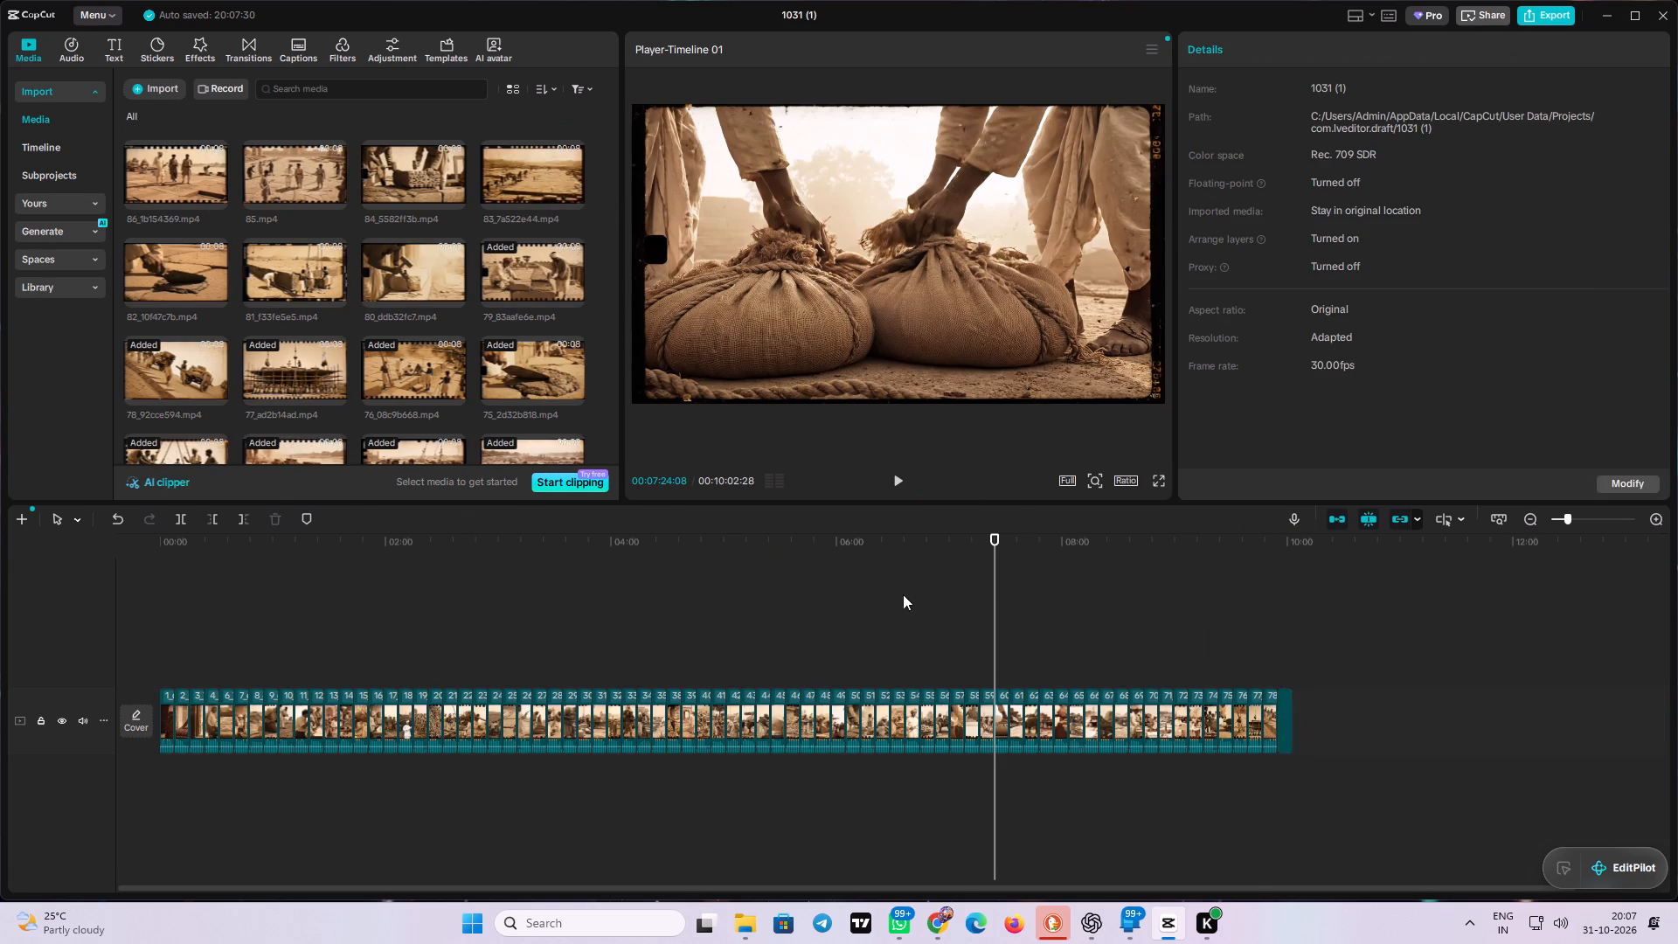
left_click_drag(386, 291, 1321, 698)
left_click_drag(276, 263, 1325, 711)
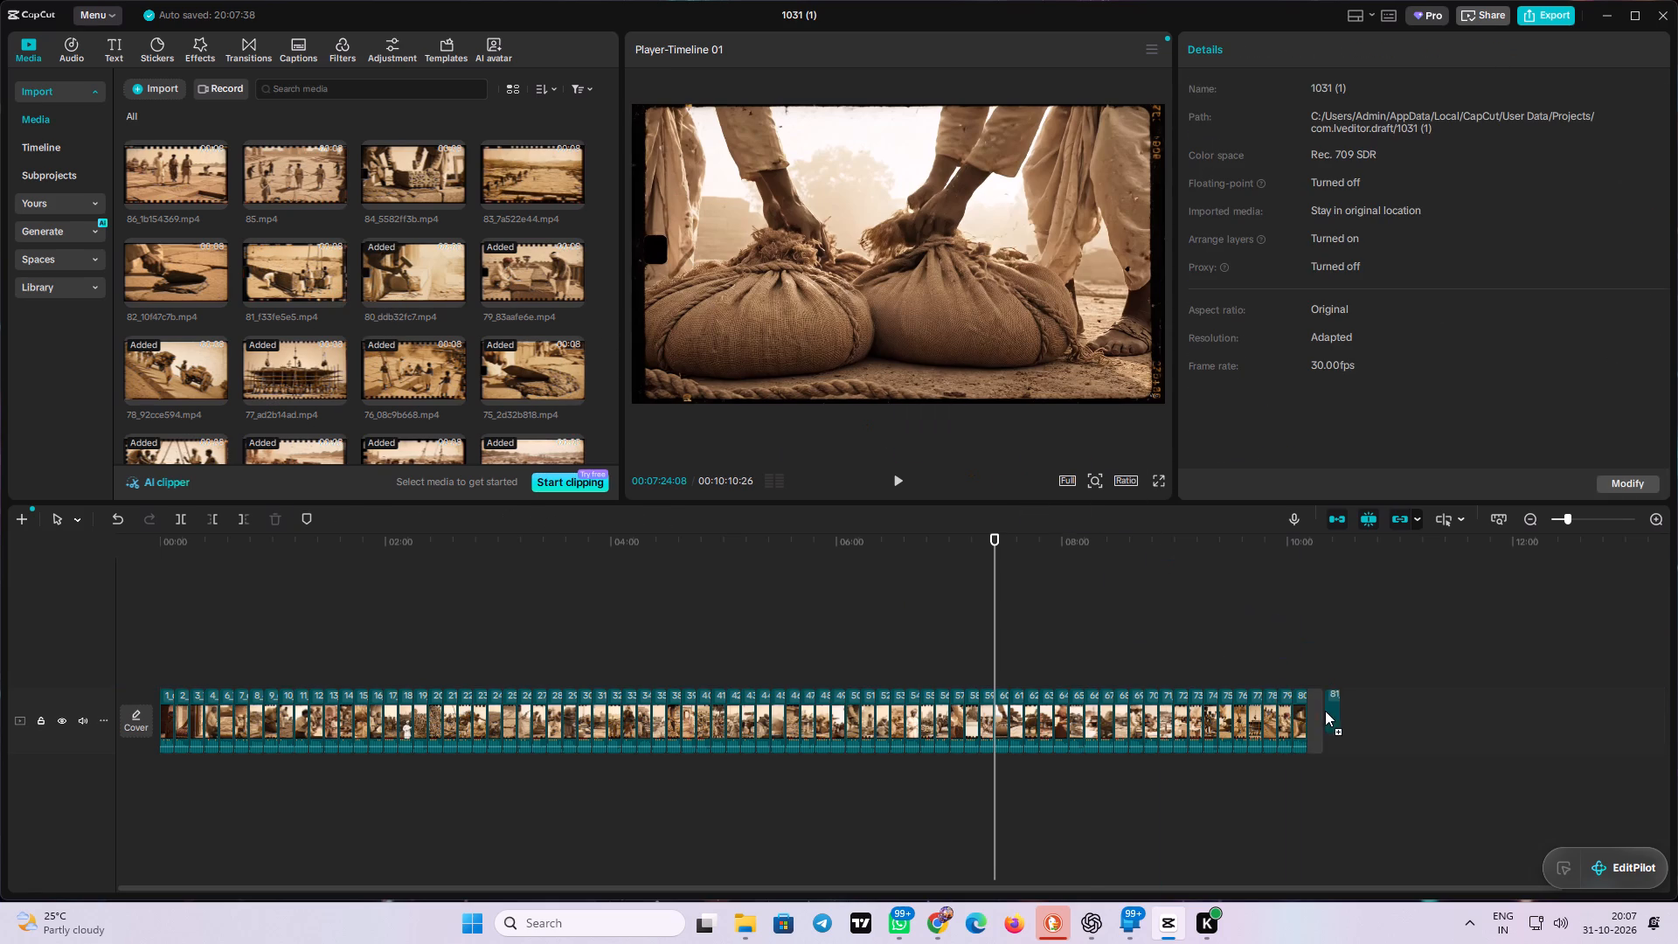
left_click_drag(1325, 711, 1325, 713)
left_click_drag(164, 265, 1343, 680)
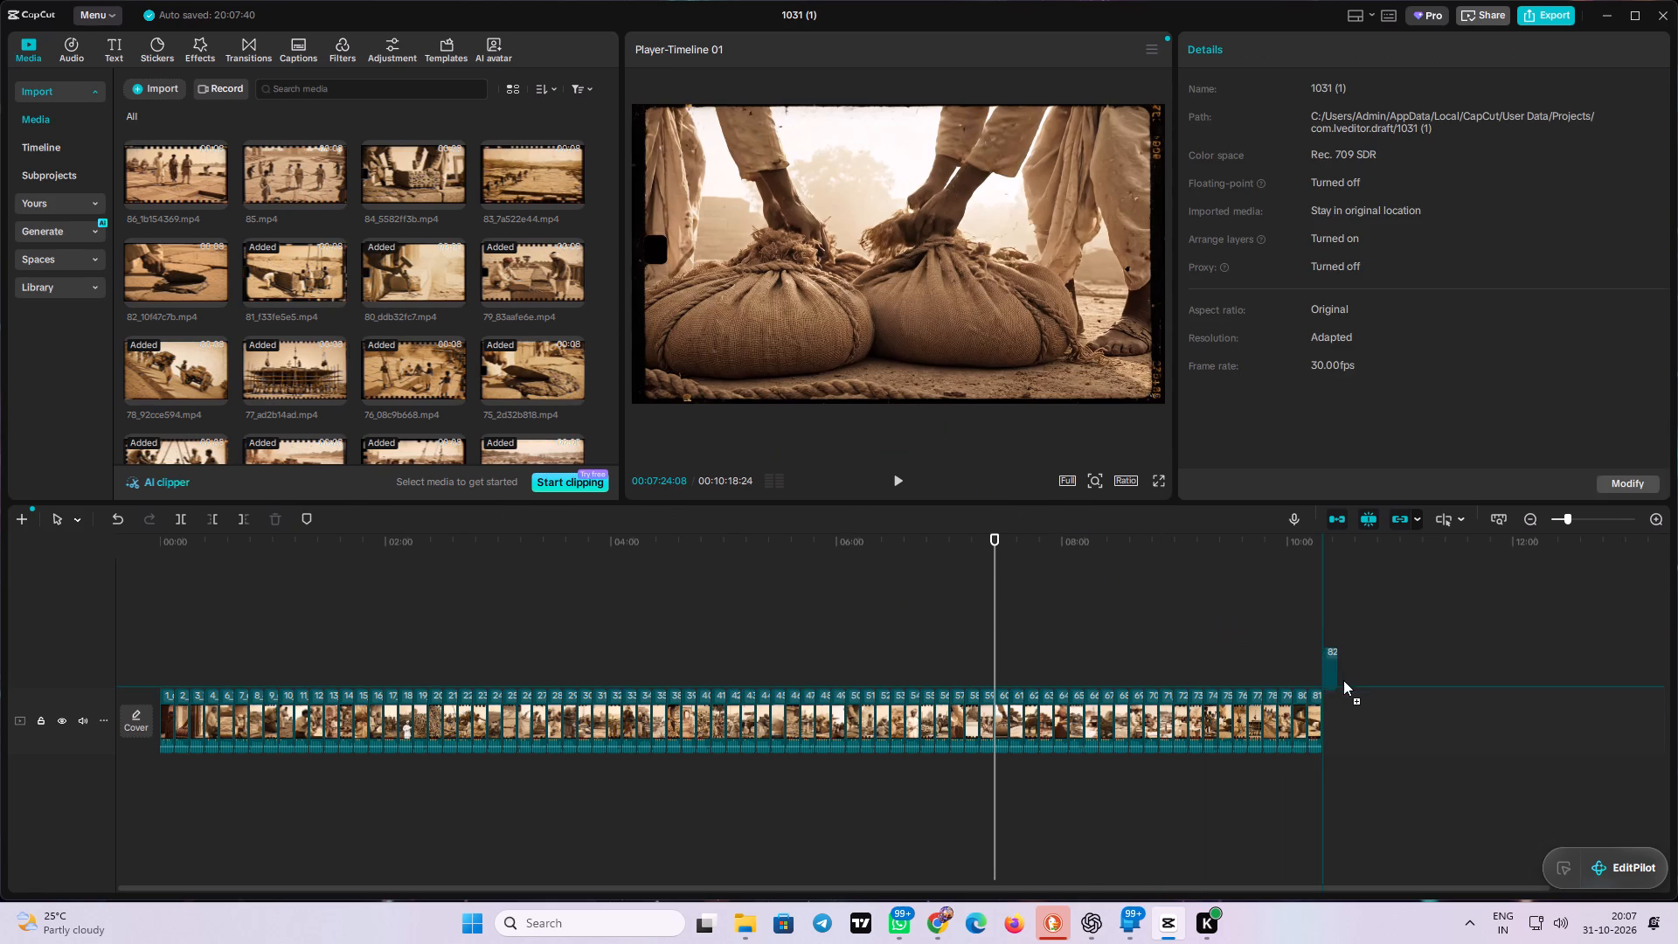
left_click_drag(1343, 680, 1351, 718)
Append the clips numbered 83 and 84 in order after clip 82 on the main track.
left_click_drag(517, 190, 1010, 476)
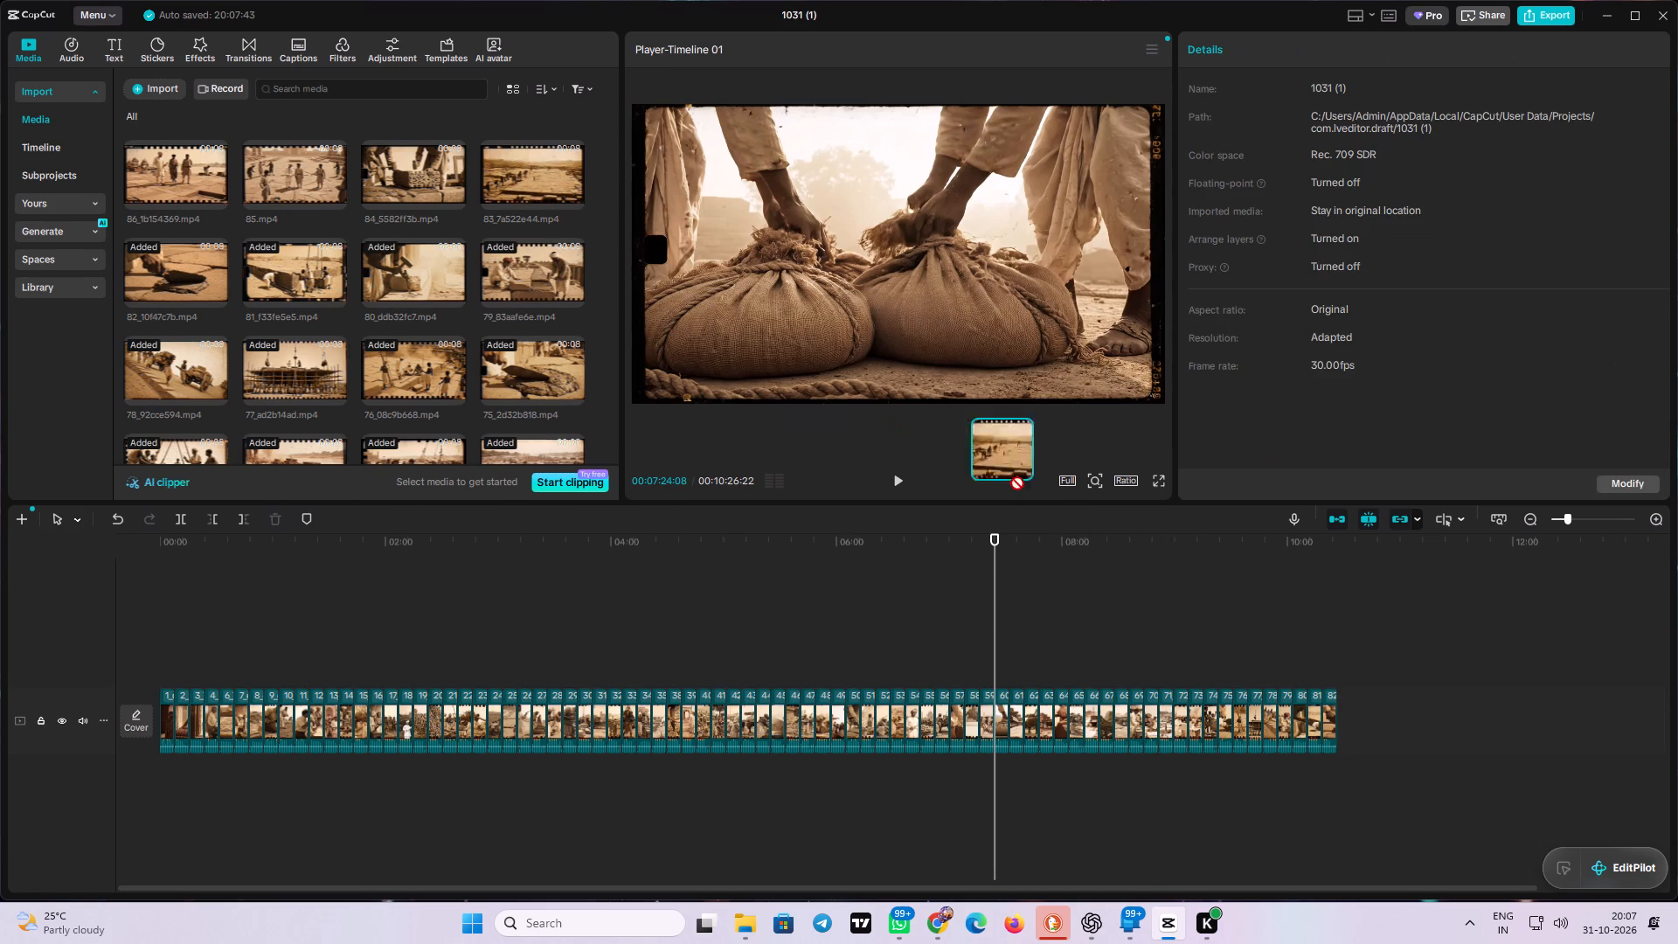
left_click_drag(1010, 476, 1355, 702)
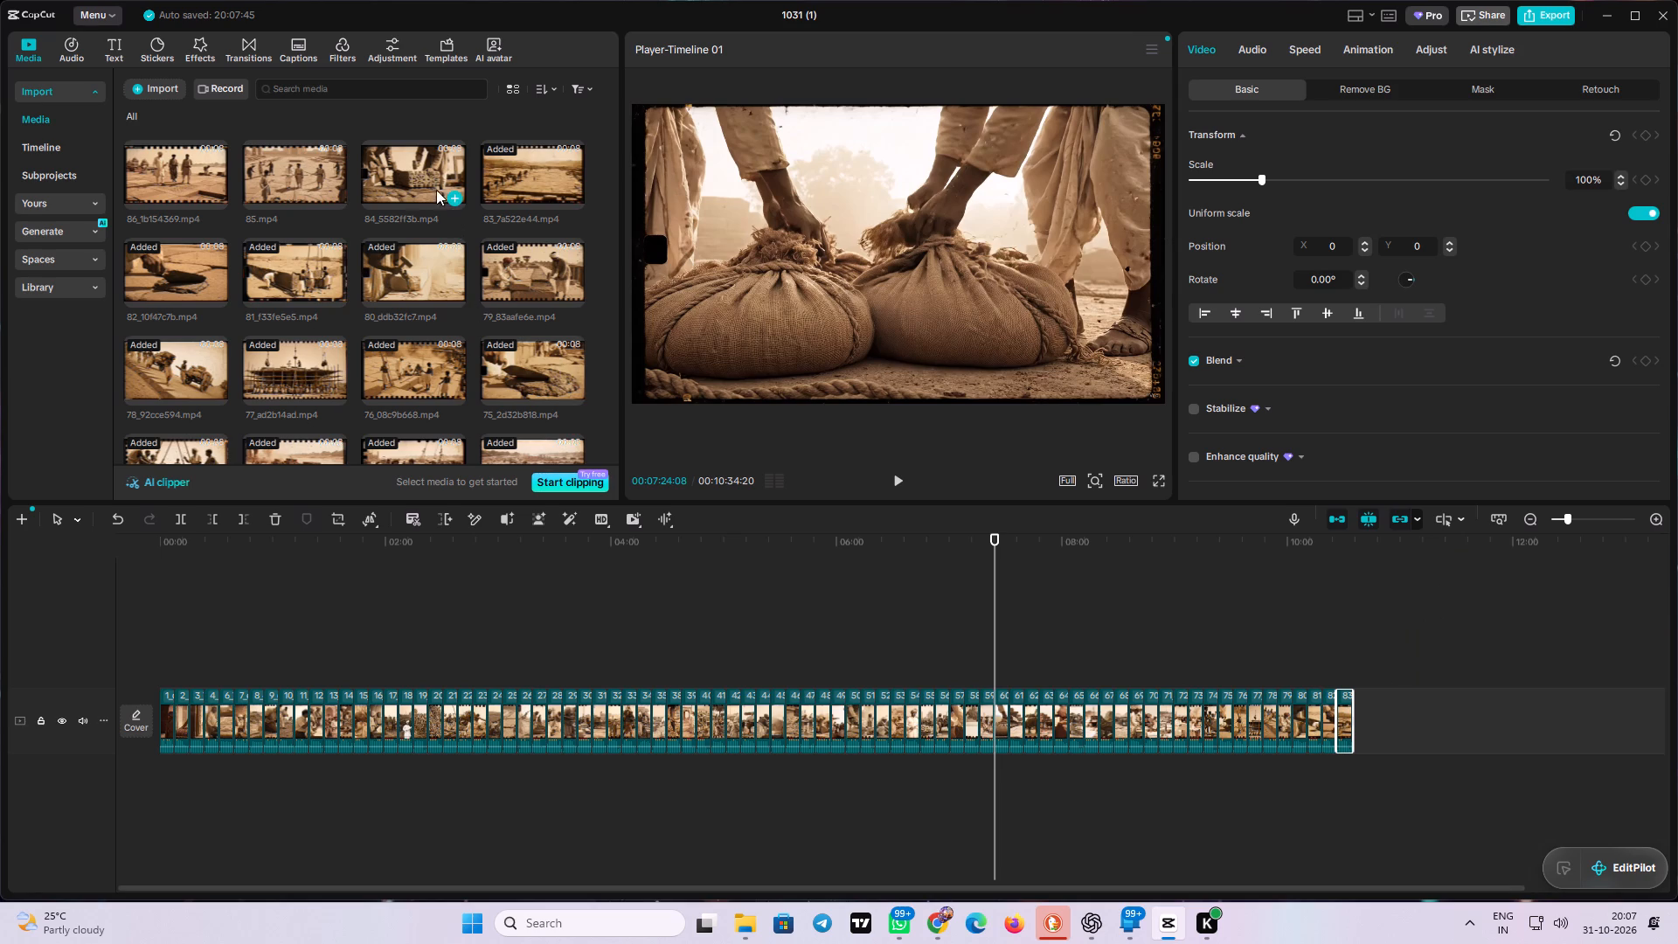
left_click_drag(387, 179, 1387, 736)
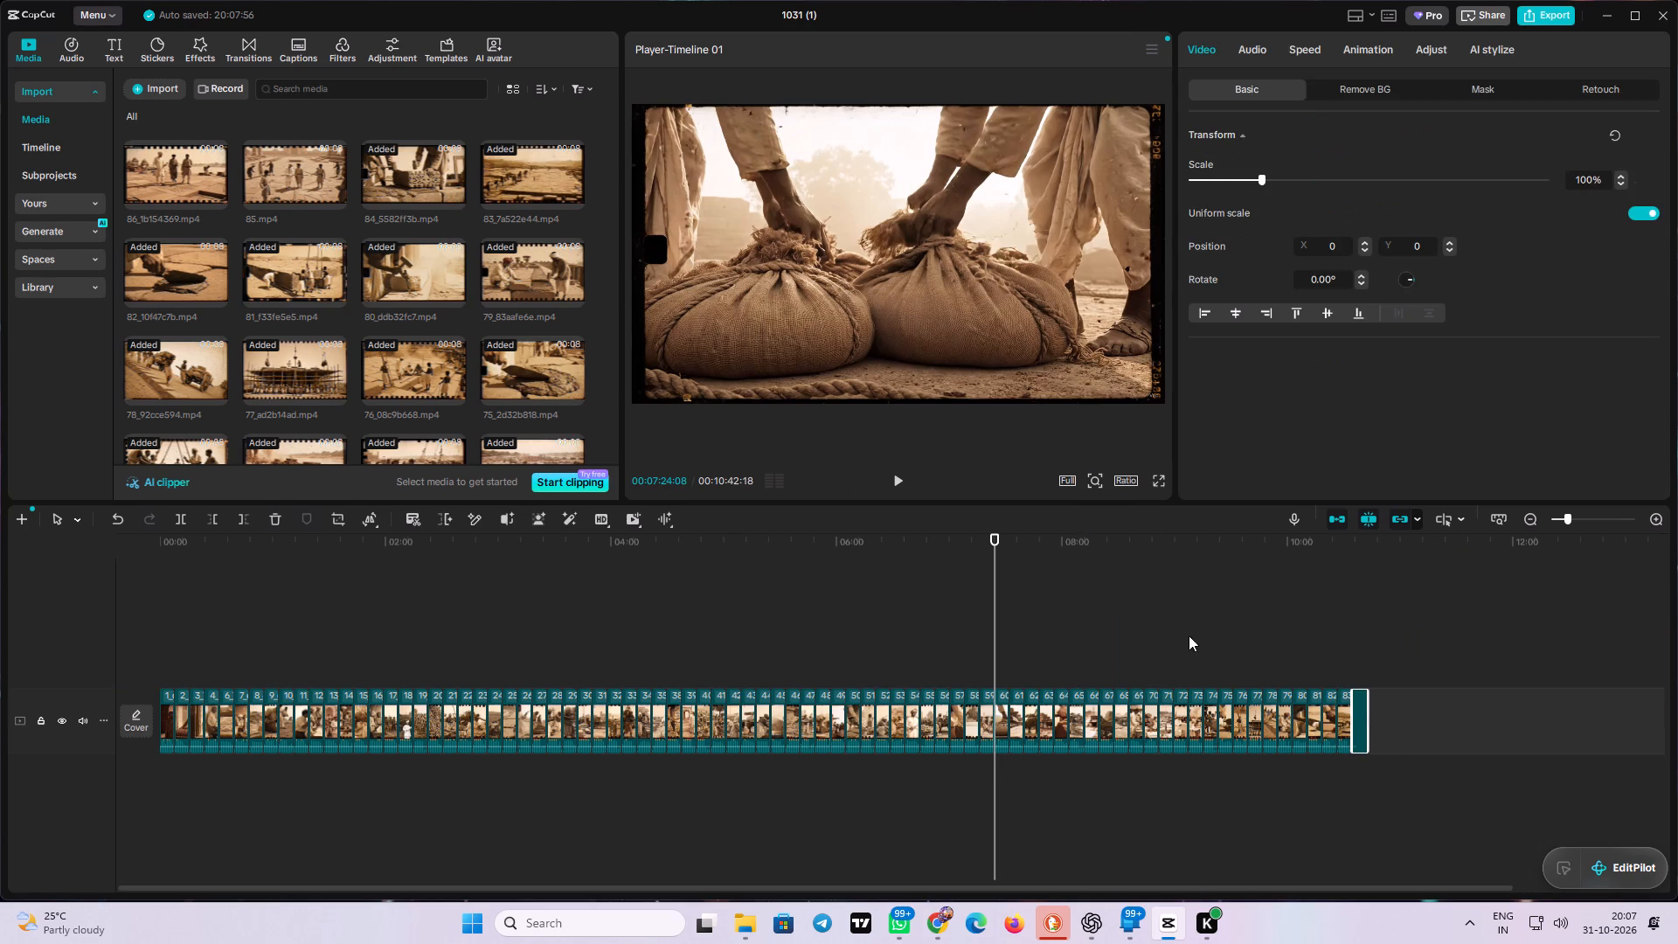
Append the clips numbered 85 and 86 in order after clip 84 on the main track.
left_click_drag(288, 174, 1376, 704)
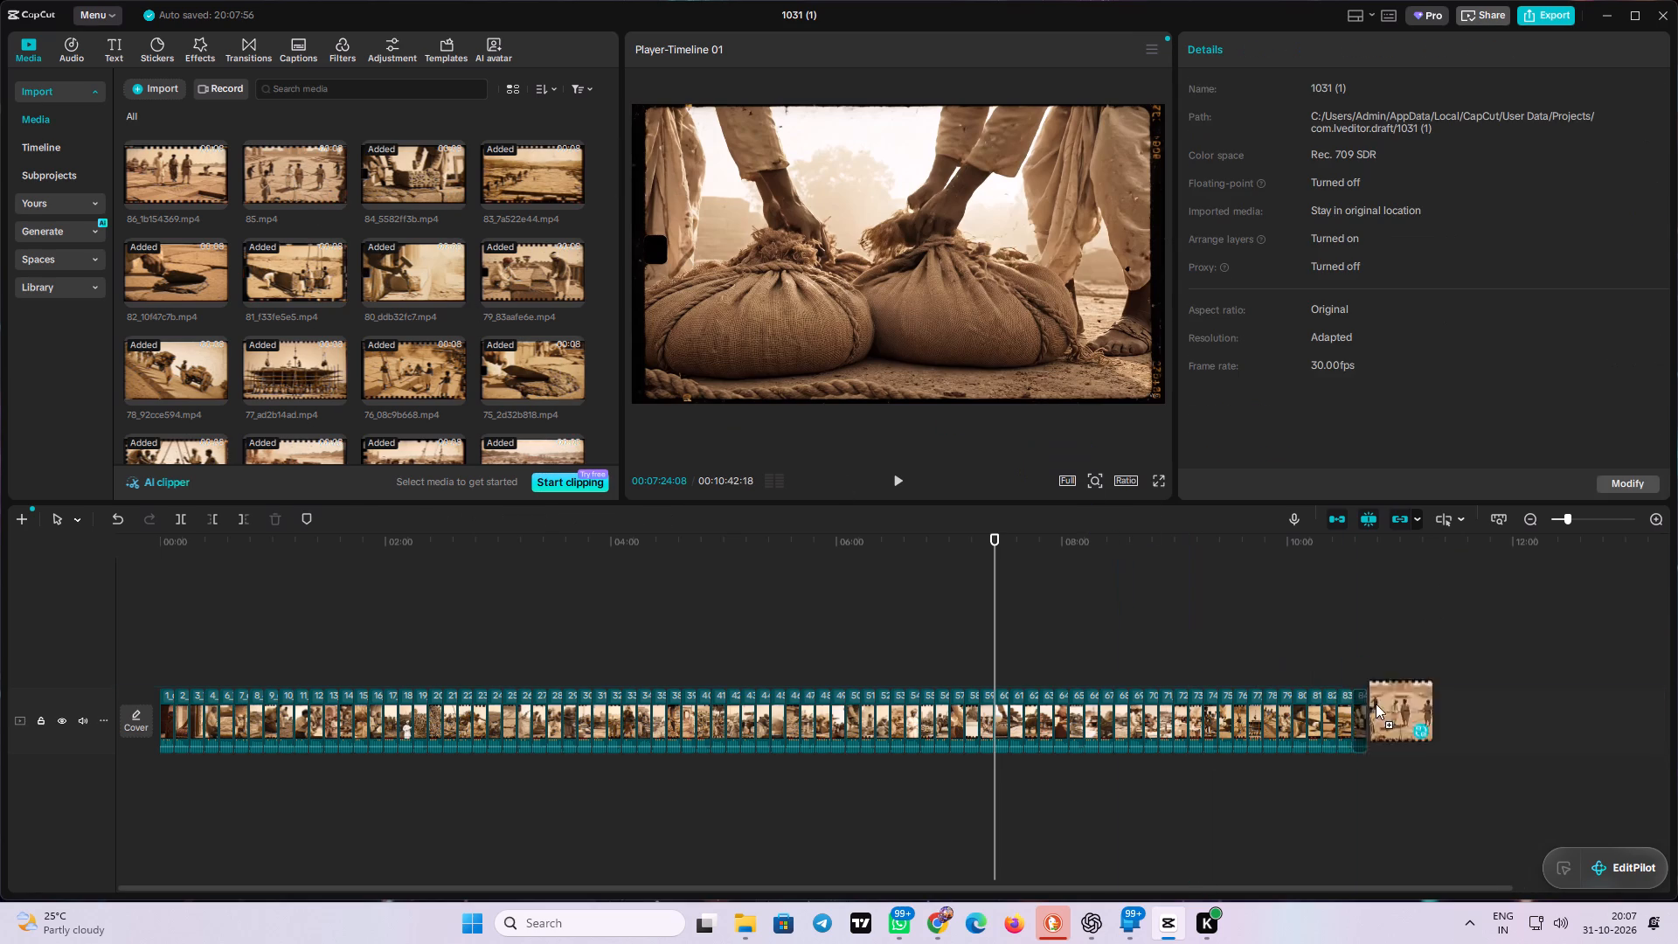
left_click_drag(1376, 704, 1380, 706)
left_click_drag(158, 175, 1238, 593)
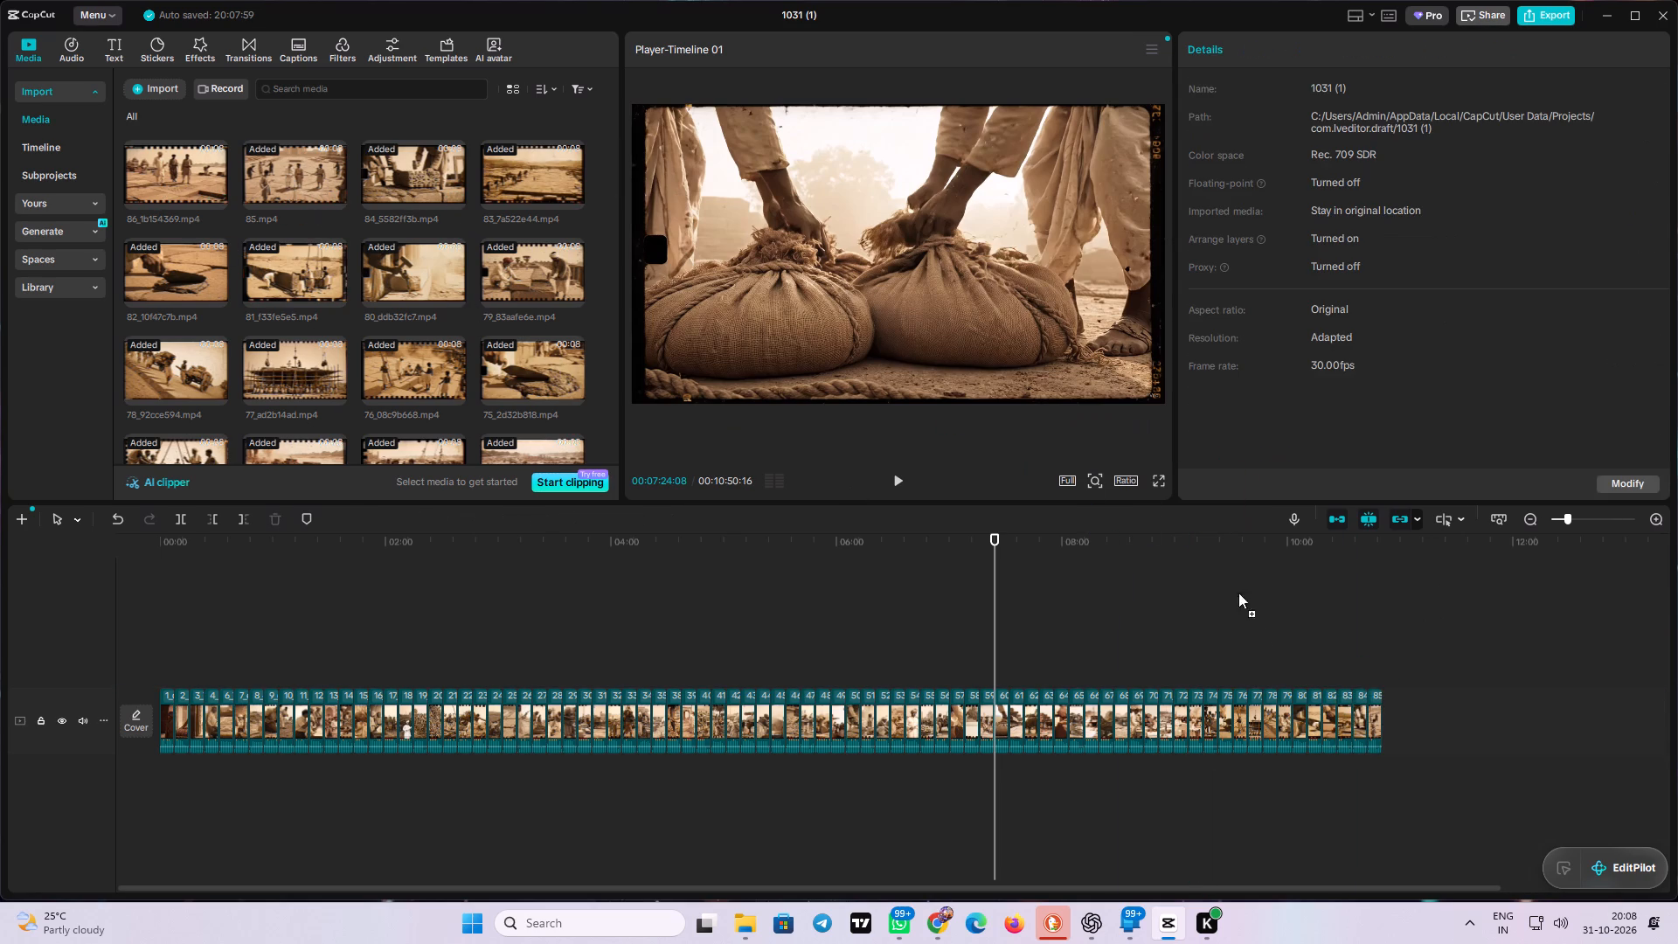
left_click_drag(1238, 593, 1427, 725)
Append the clips numbered 87, 88, 89 and 90 in order after clip 86 on the main track.
scroll(408, 221, "up", 3)
left_click_drag(513, 161, 1150, 503)
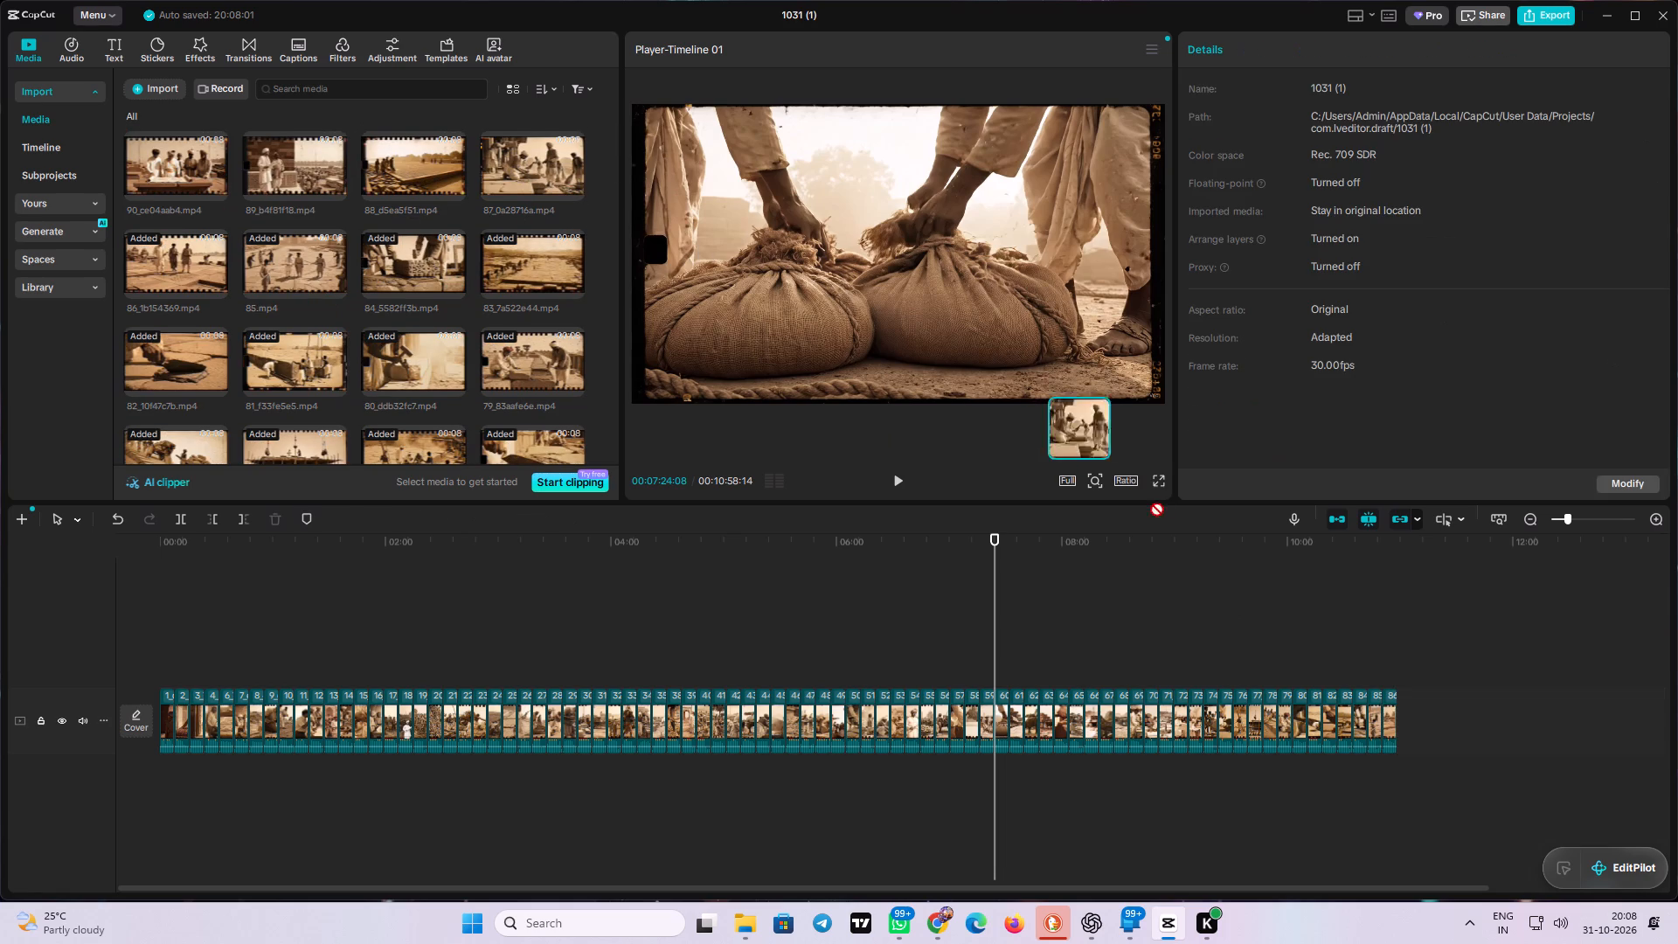
left_click_drag(1150, 503, 1453, 705)
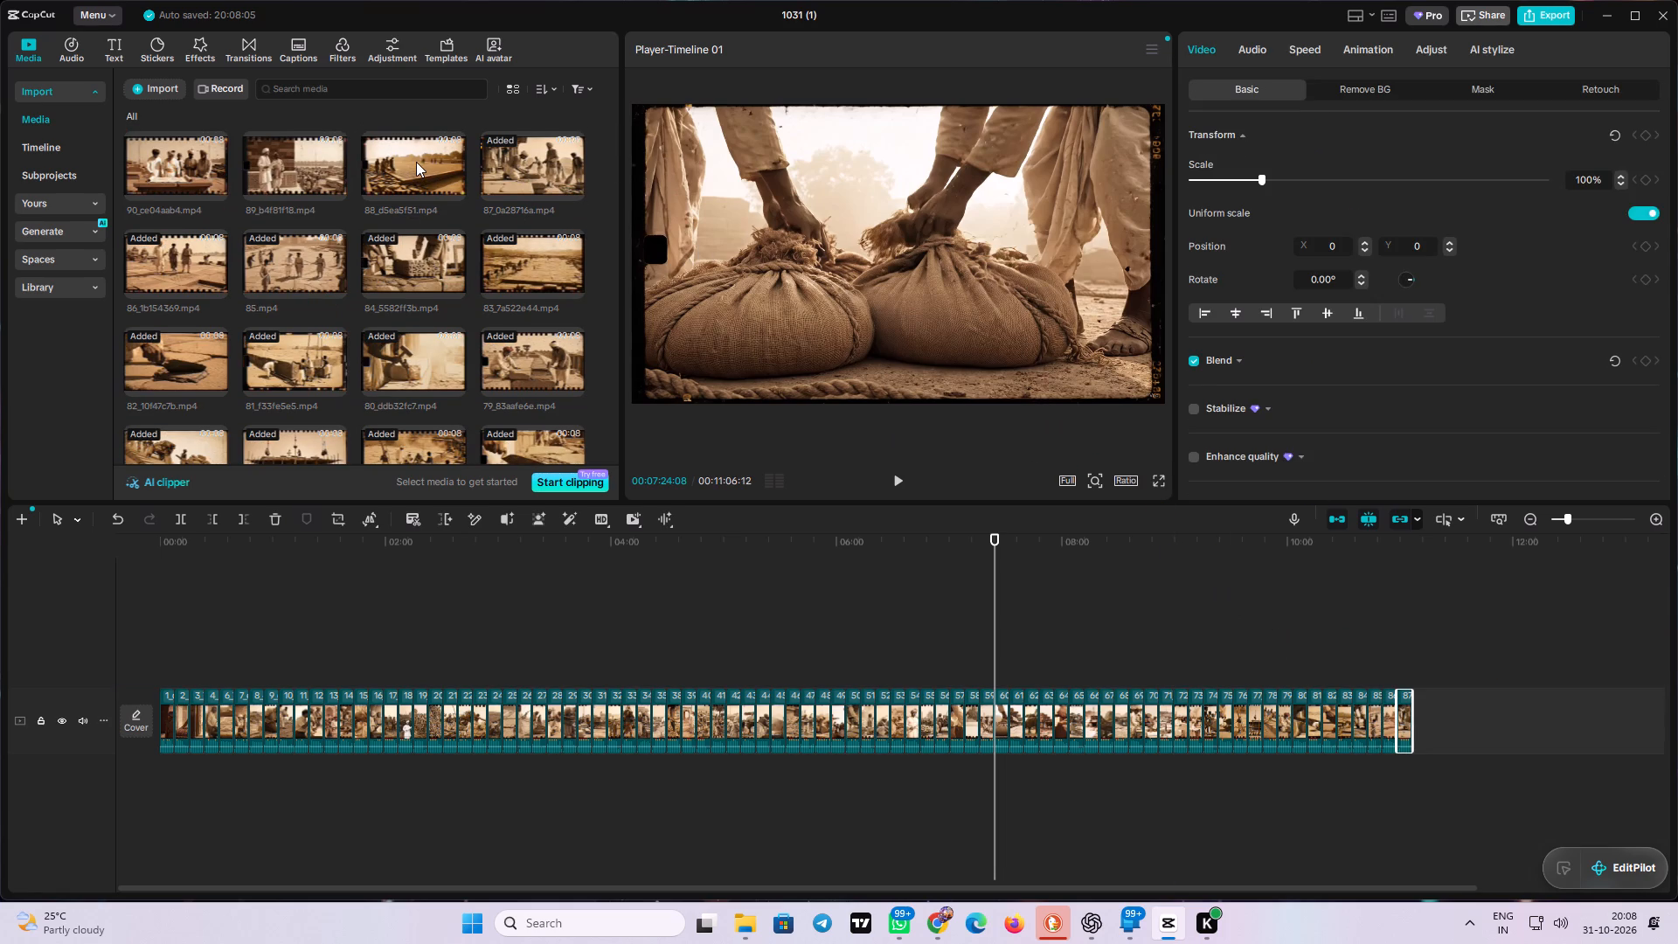
left_click_drag(414, 161, 1450, 698)
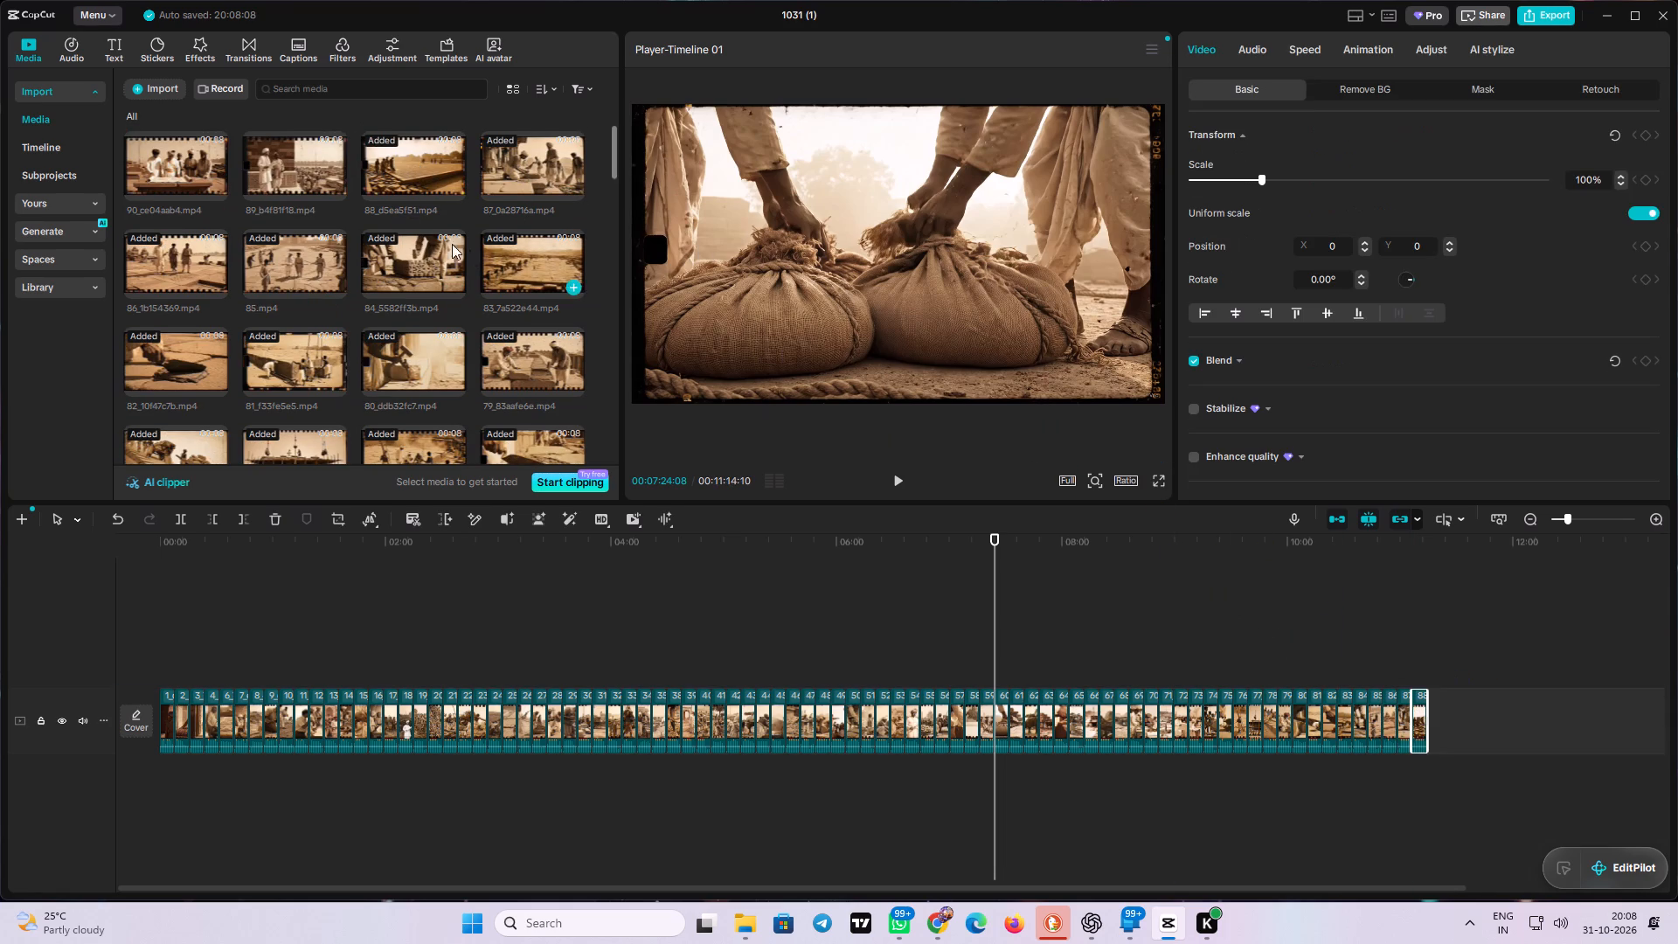
left_click_drag(296, 172, 1453, 705)
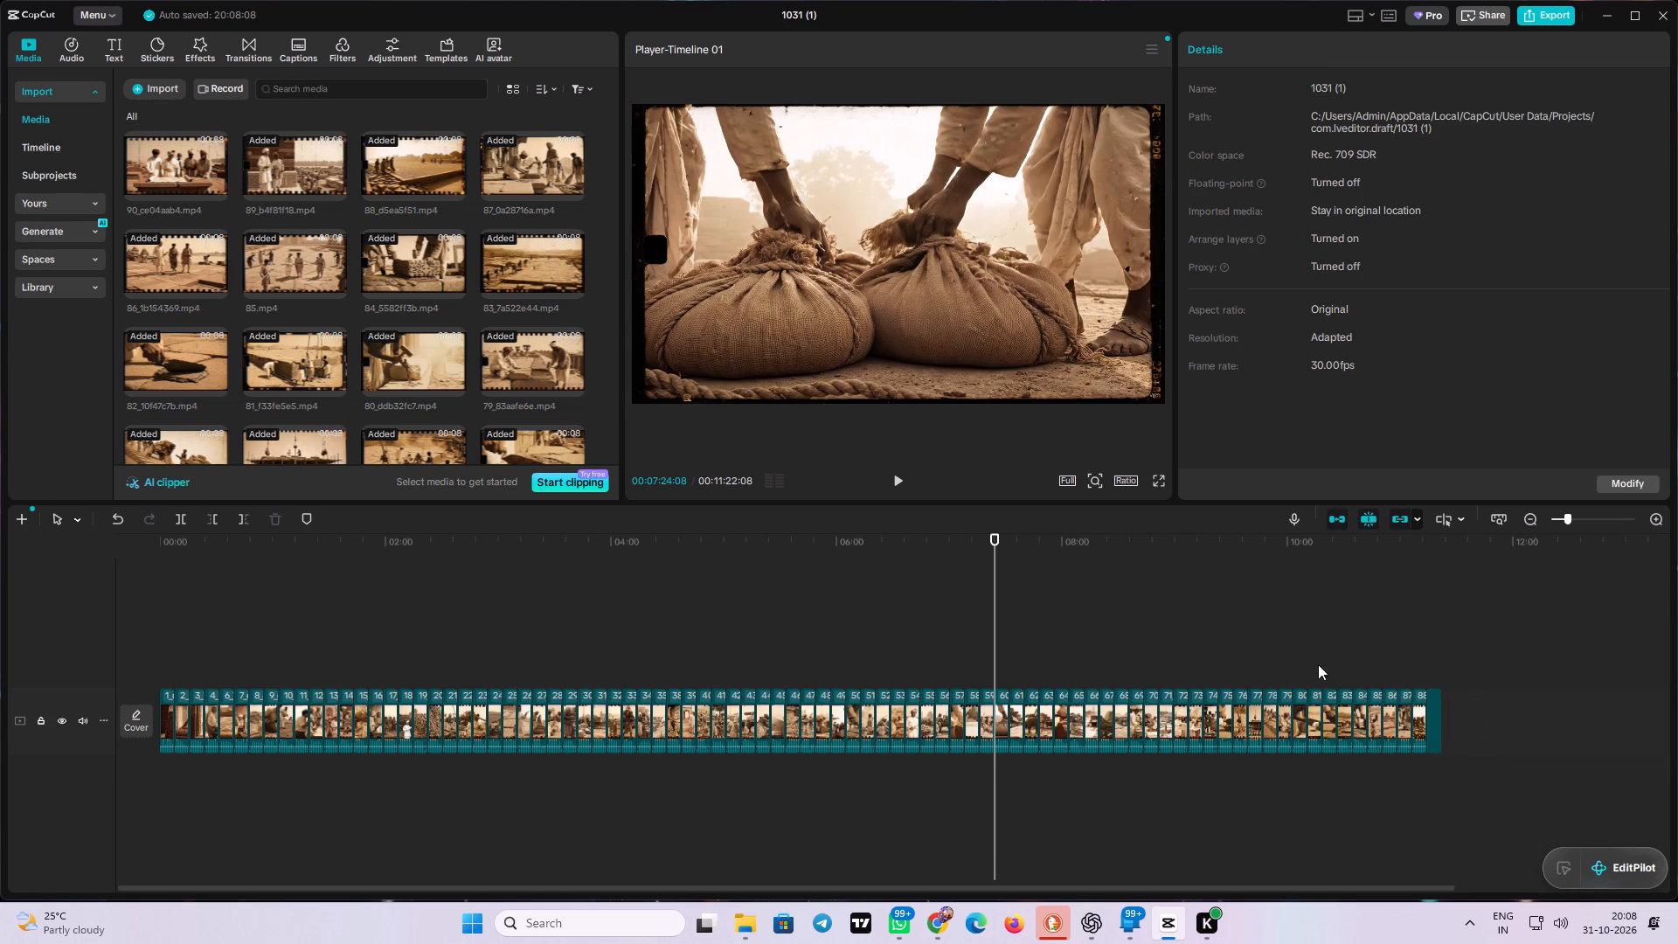
left_click_drag(177, 177, 1533, 716)
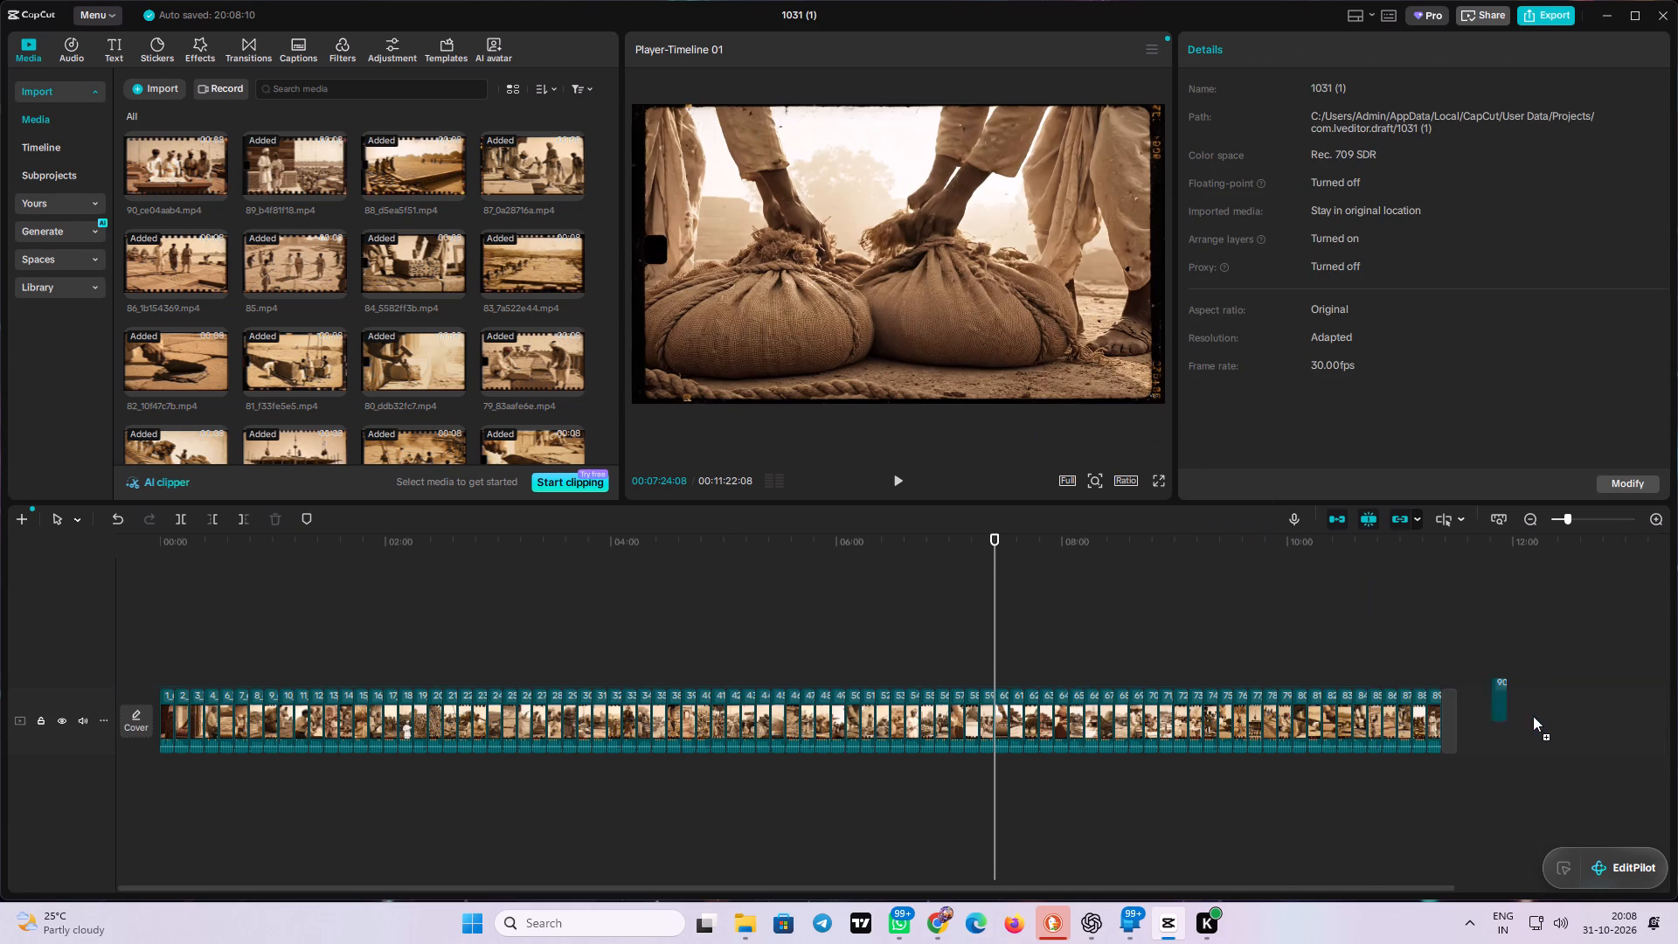
left_click_drag(1533, 716, 1514, 732)
scroll(239, 155, "up", 3)
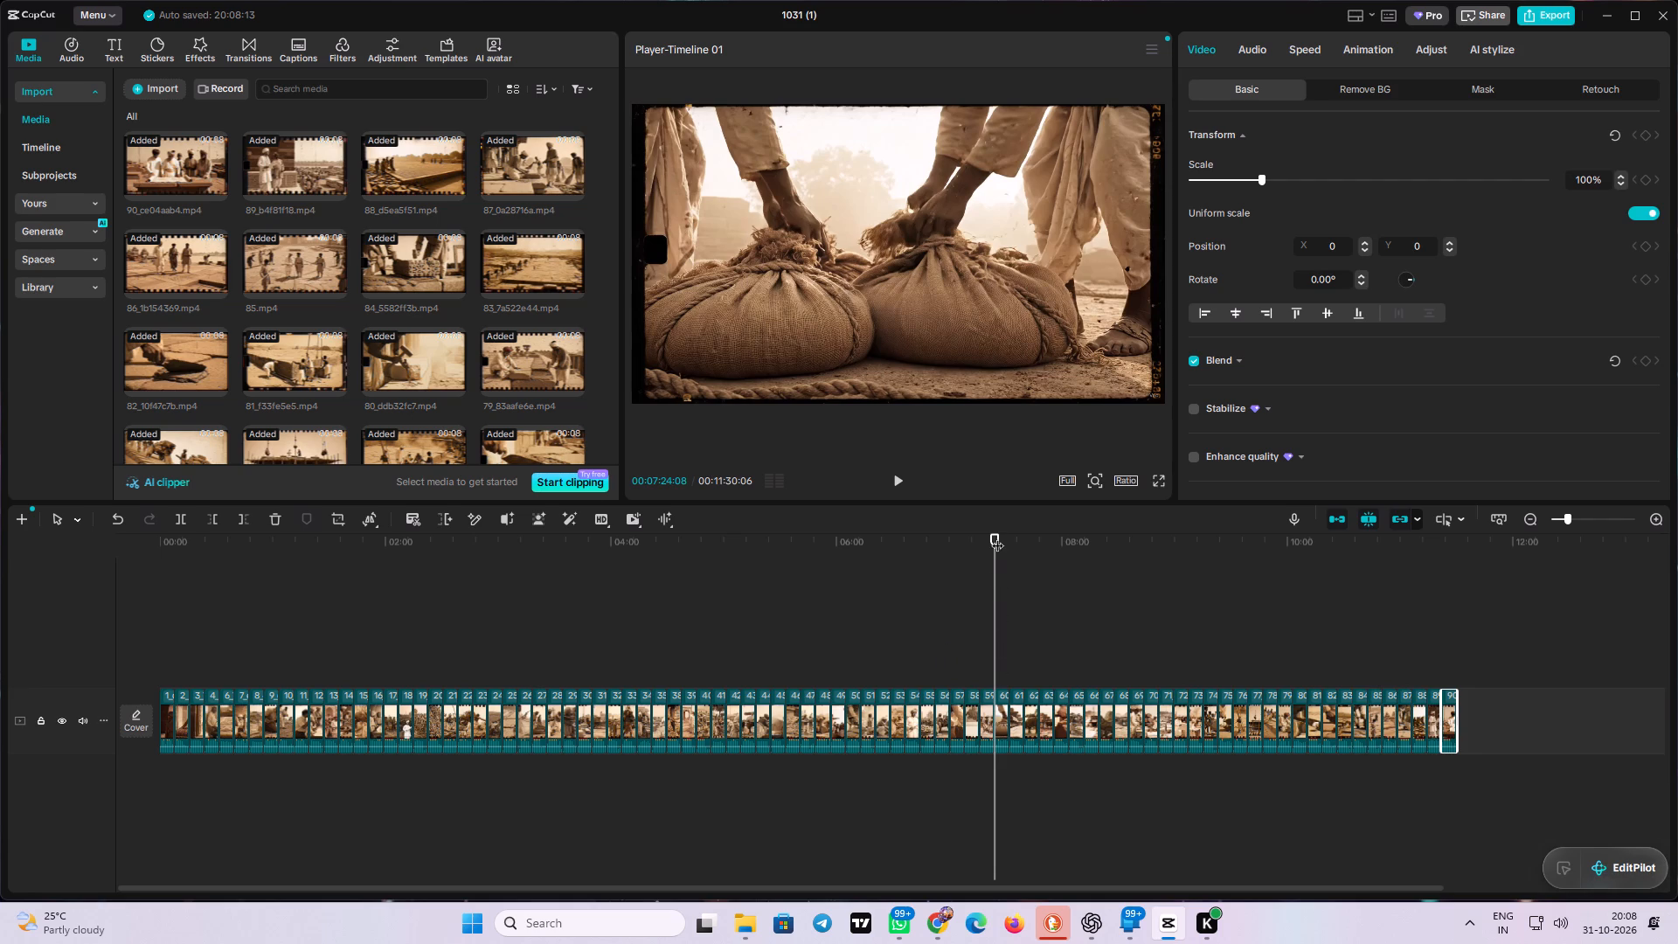
Move the playhead back to the start of the timeline at 00:00:00:00.
left_click_drag(992, 531, 773, 593)
left_click_drag(773, 593, 768, 593)
left_click(999, 530)
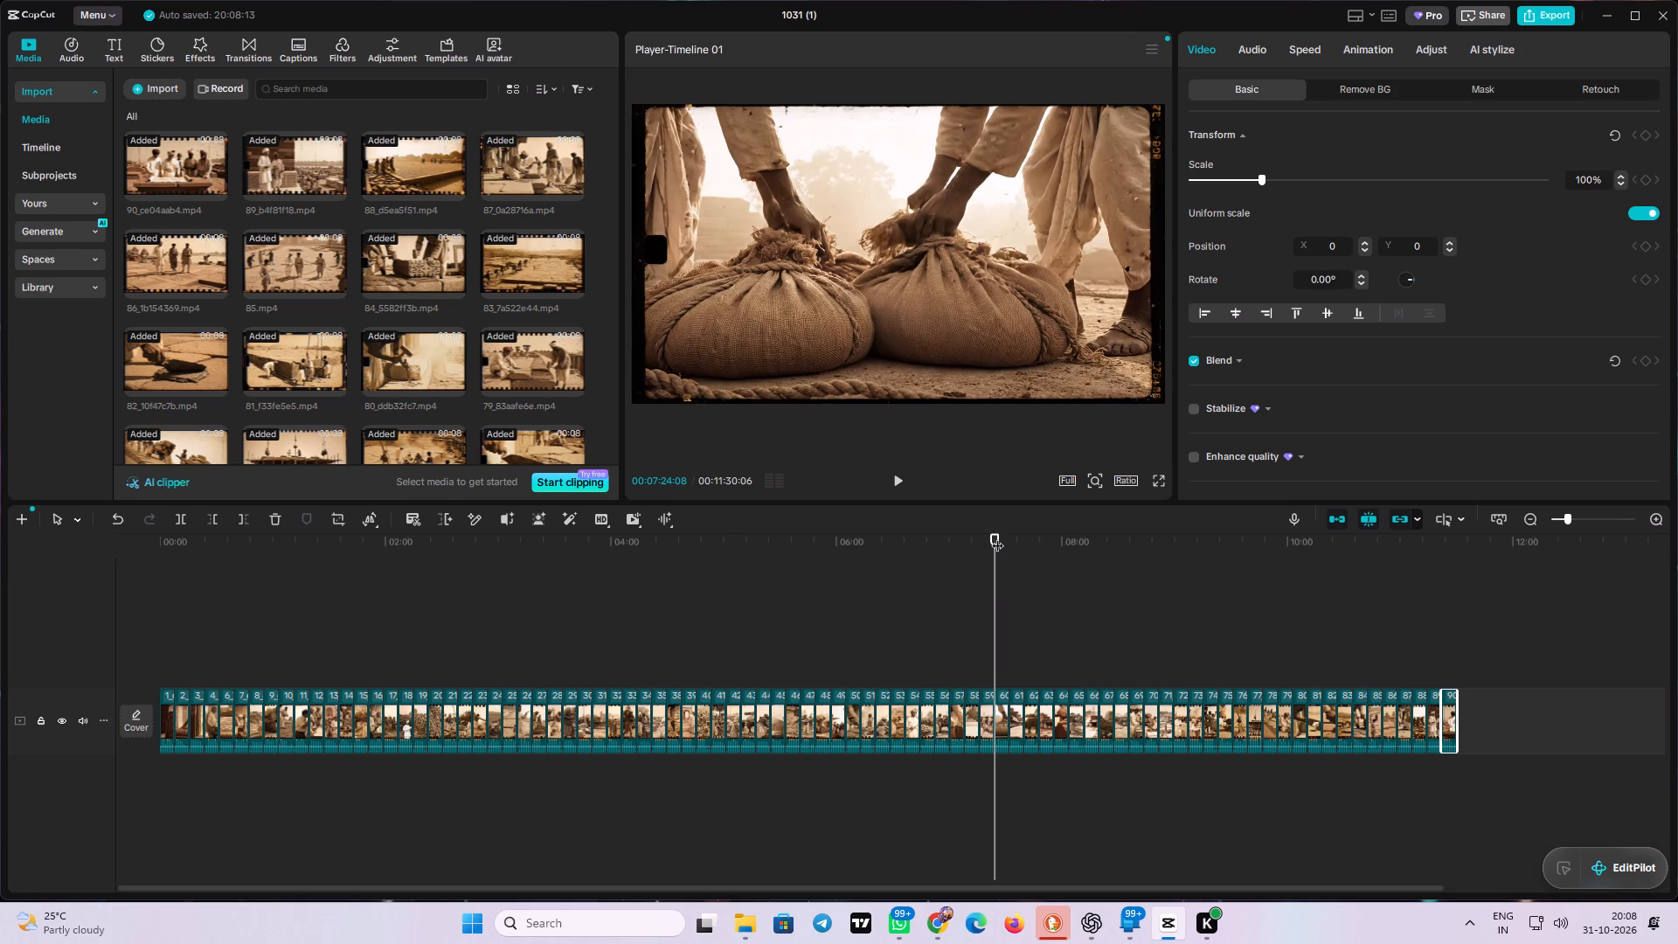
left_click(995, 538)
left_click_drag(993, 533, 414, 546)
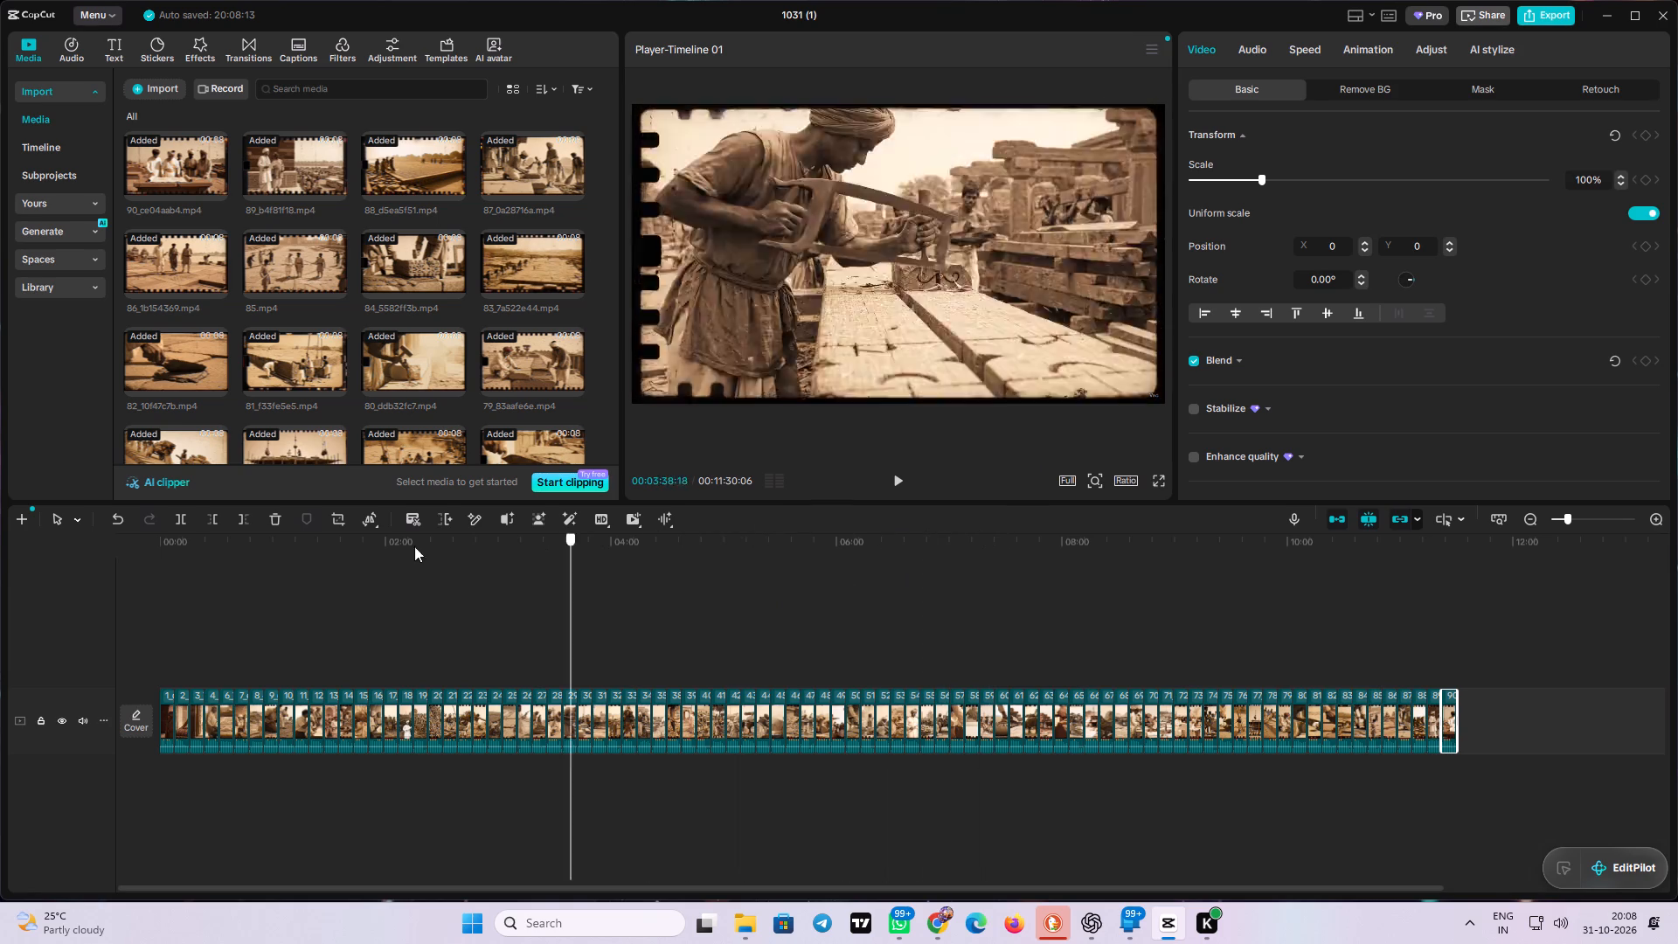
left_click_drag(414, 546, 158, 566)
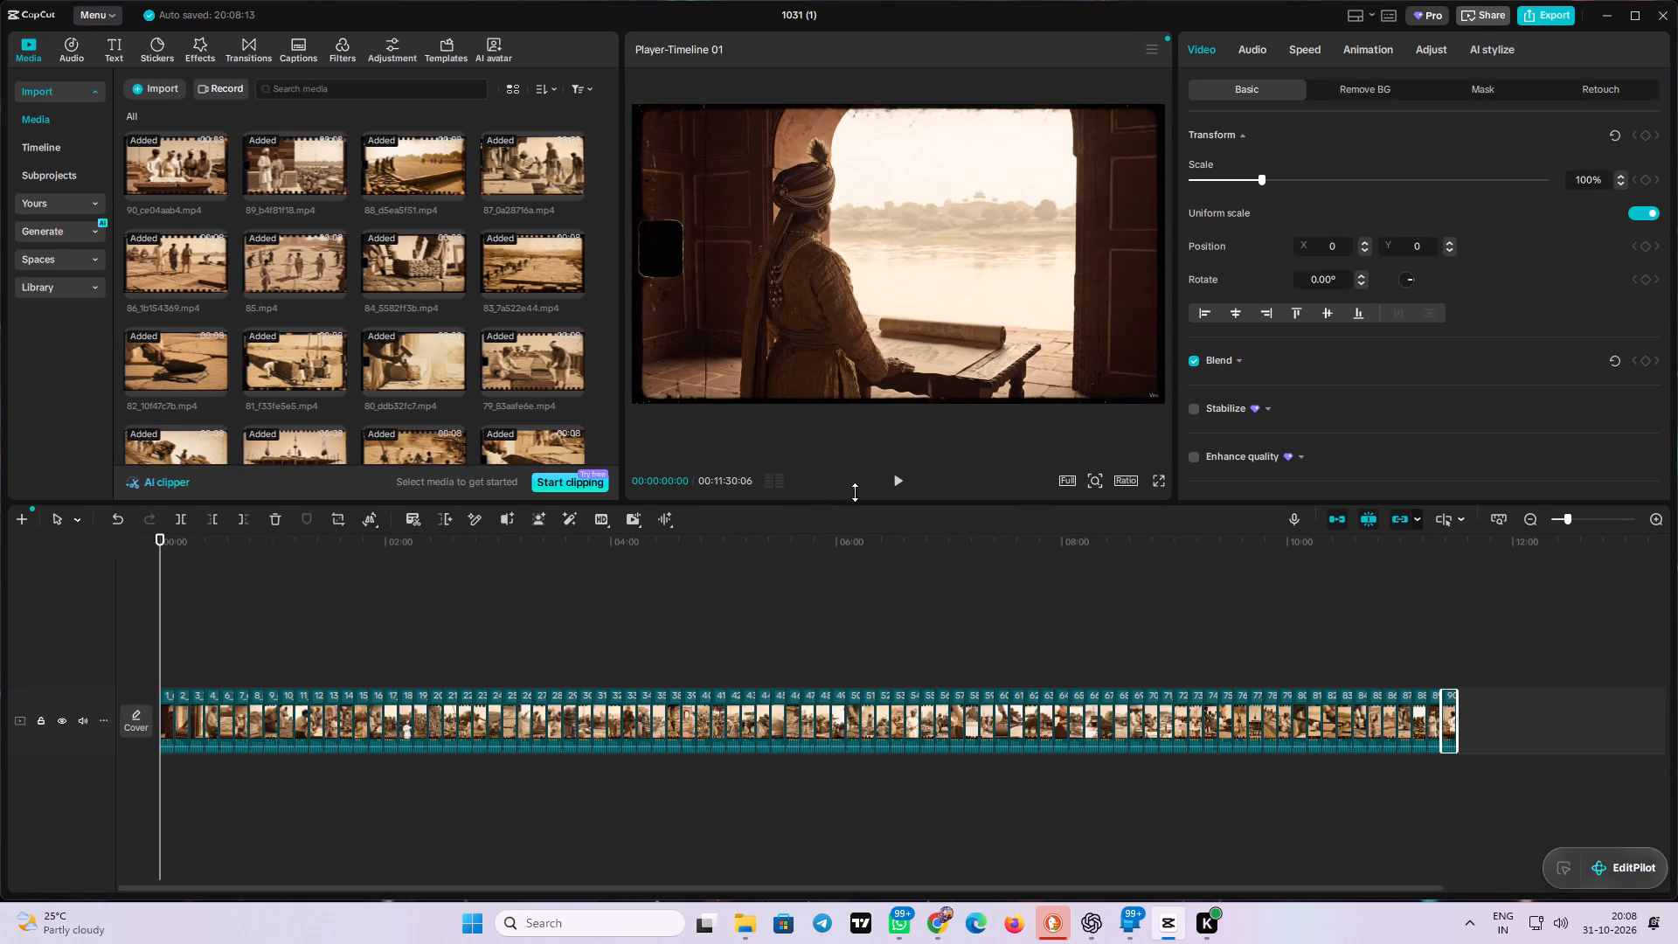
Select Full quality as the playback quality of the player preview.
left_click(1071, 478)
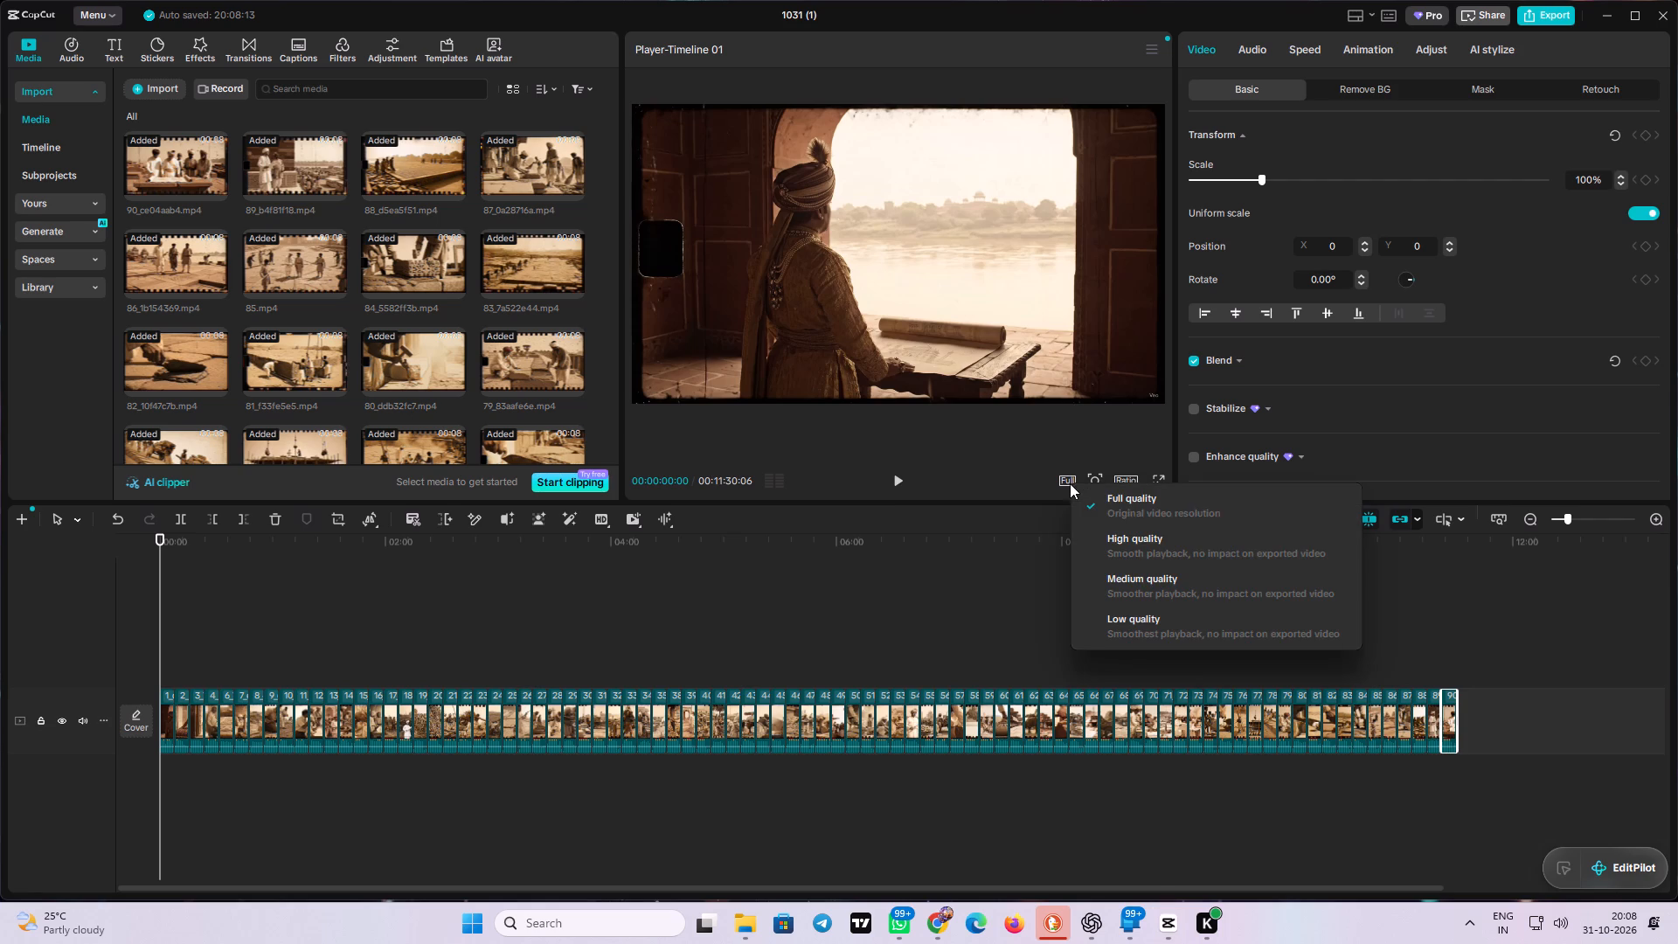
left_click(1104, 509)
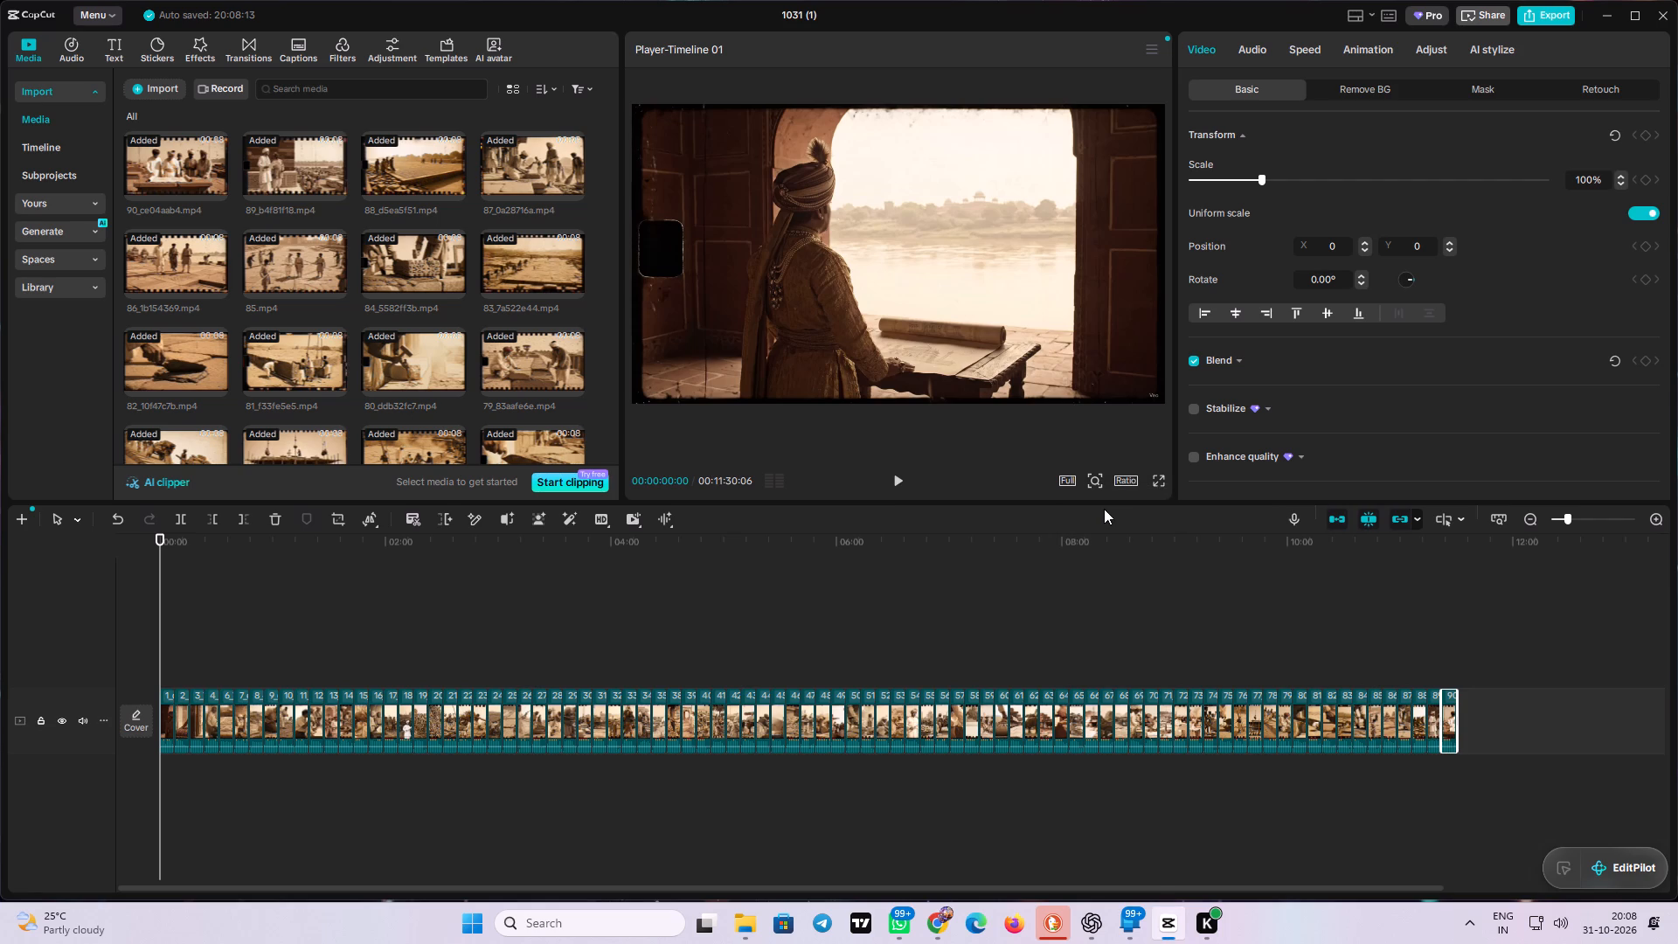
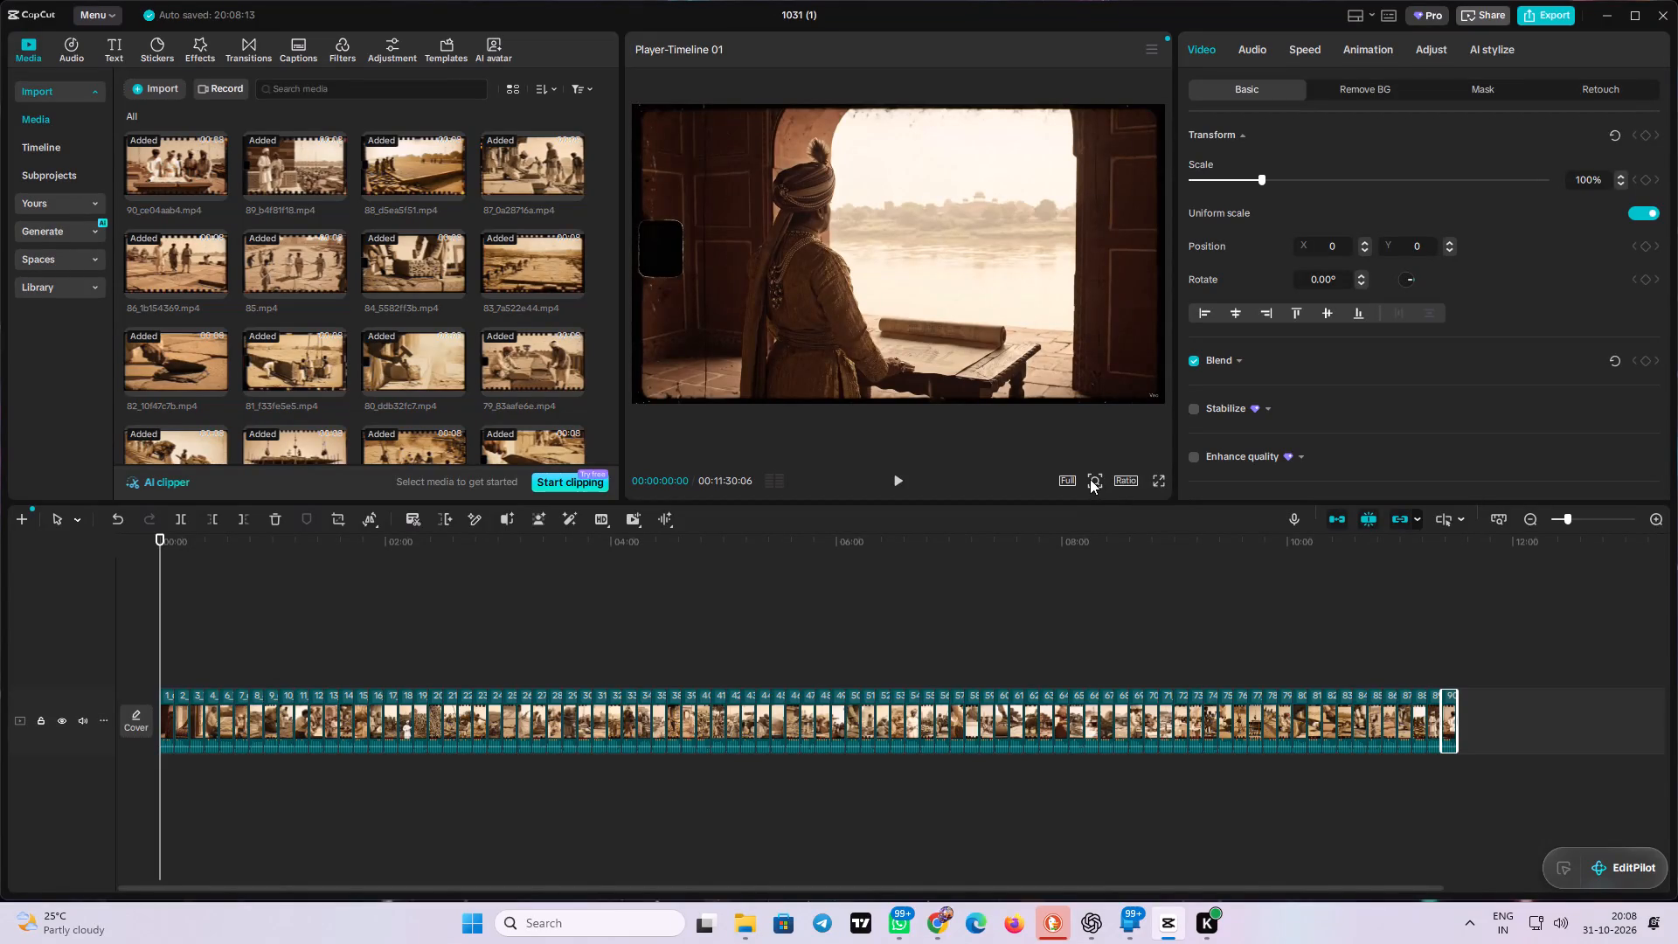
Select Original as the aspect ratio of the player canvas.
left_click(1092, 479)
left_click(1128, 476)
left_click(1128, 476)
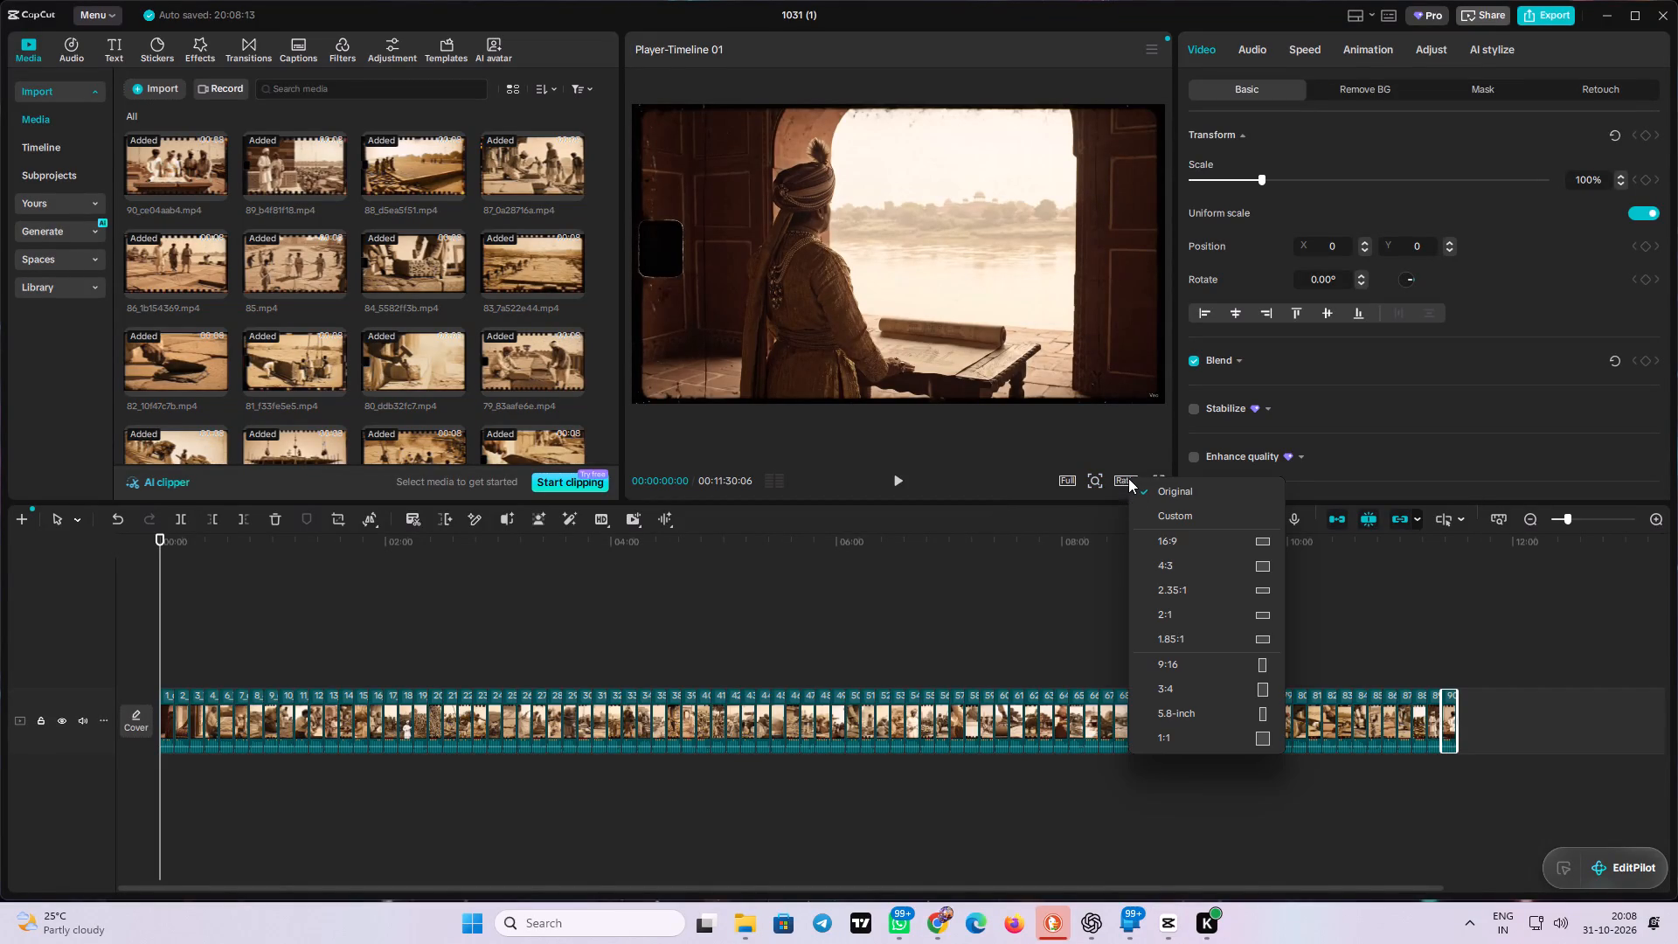
left_click(1177, 500)
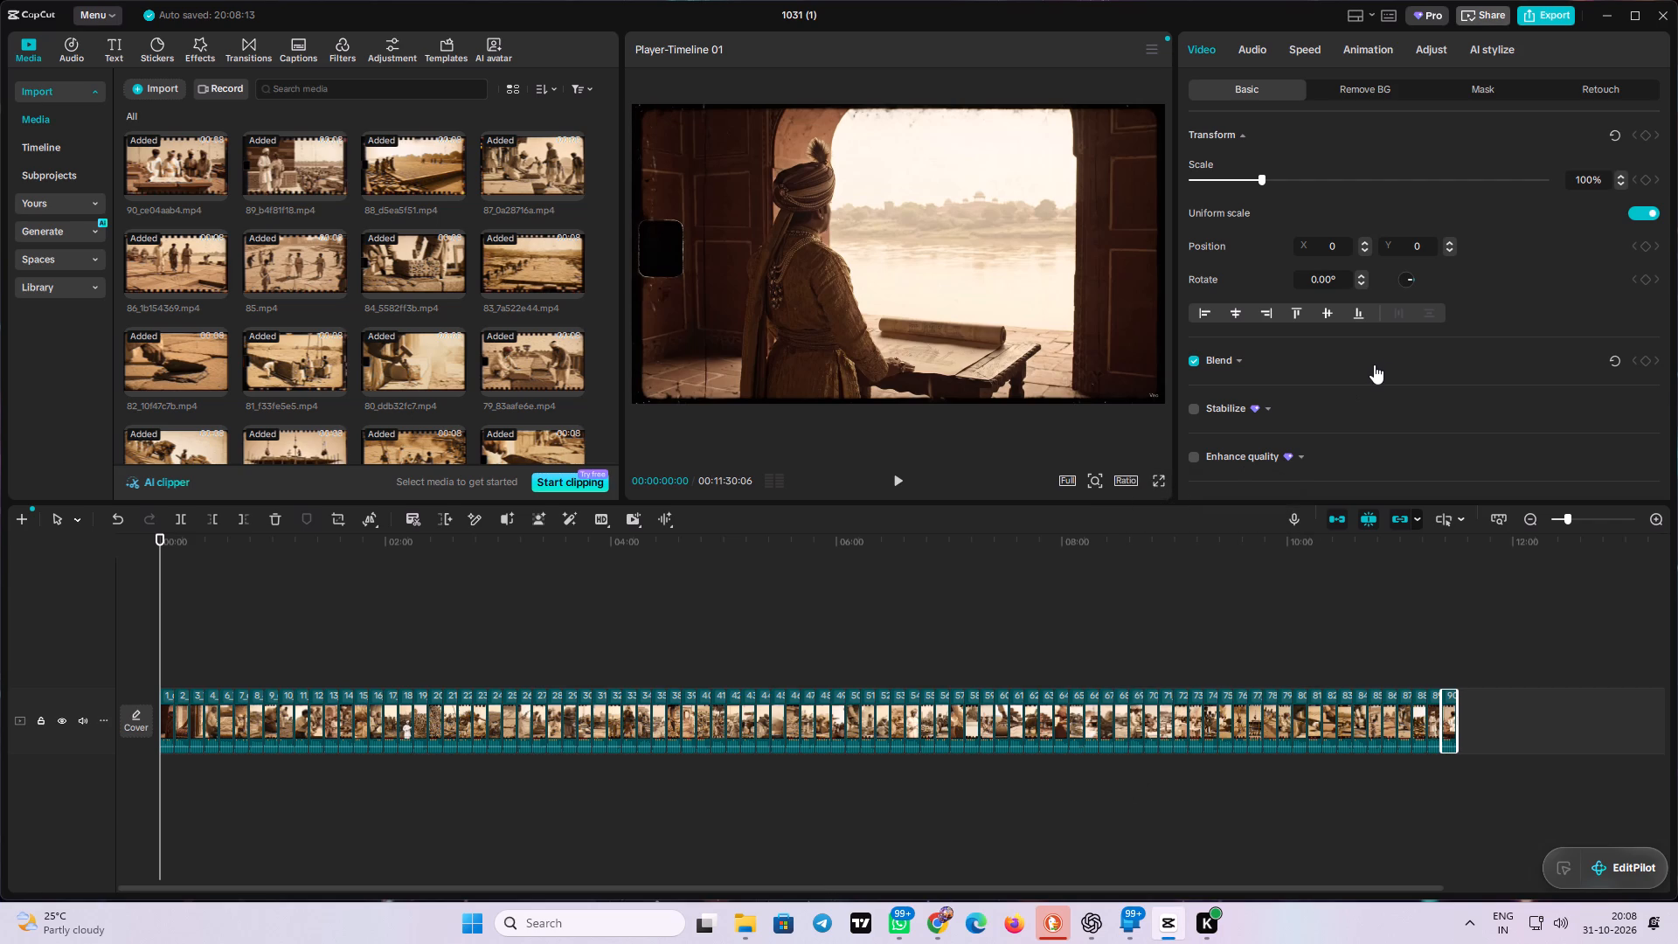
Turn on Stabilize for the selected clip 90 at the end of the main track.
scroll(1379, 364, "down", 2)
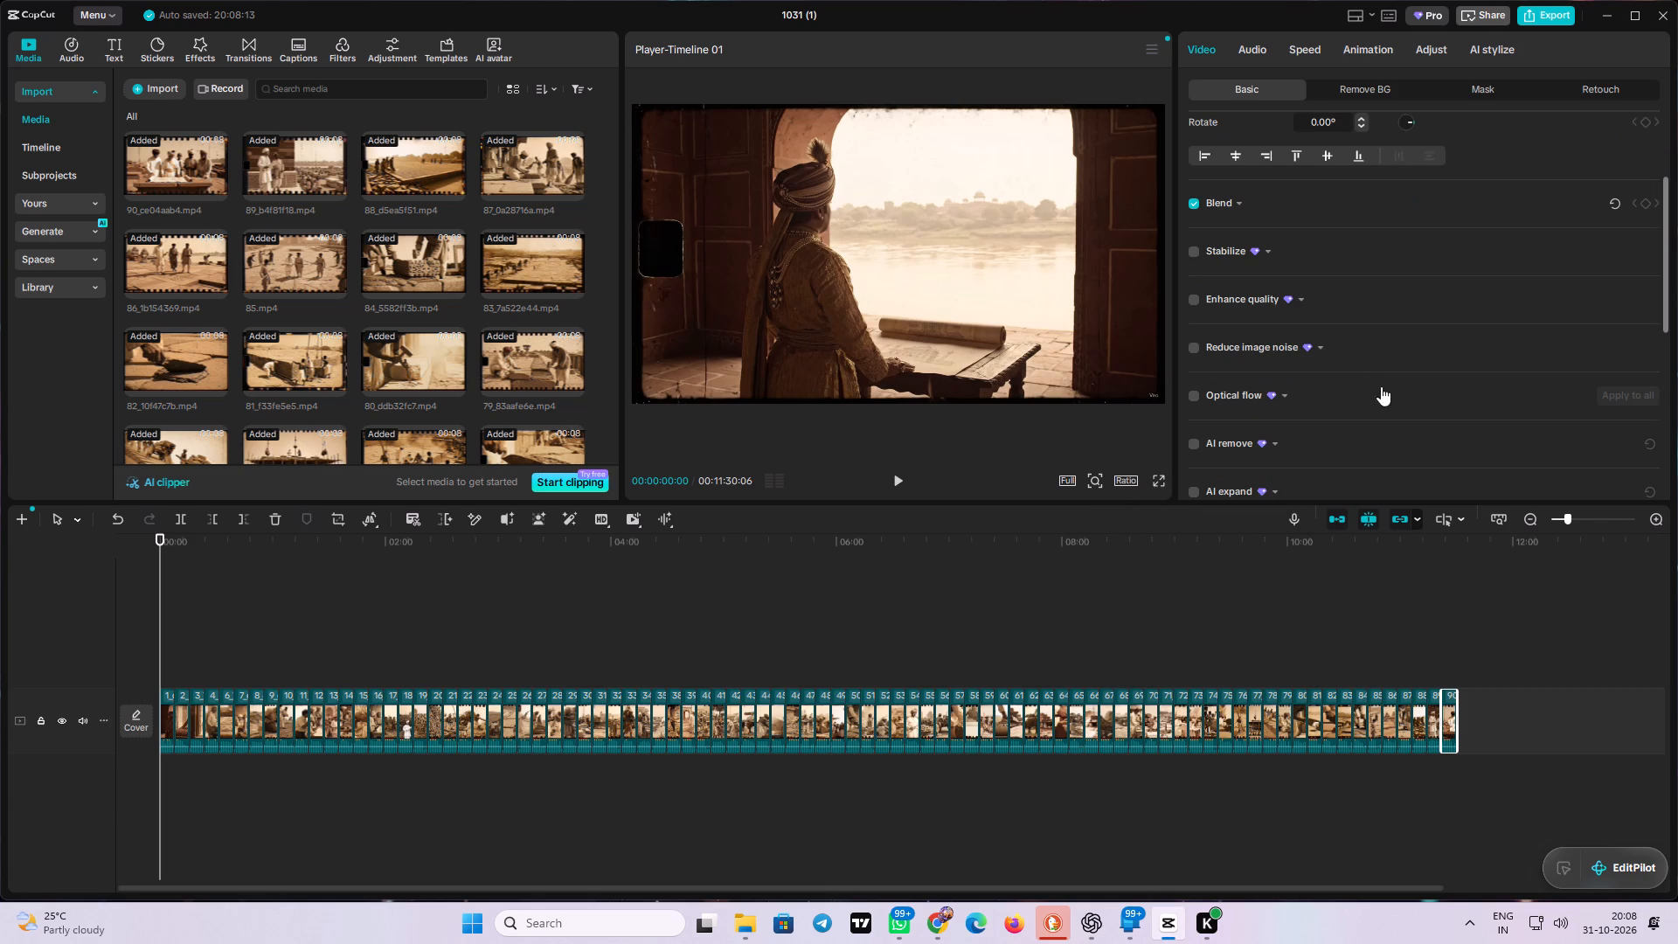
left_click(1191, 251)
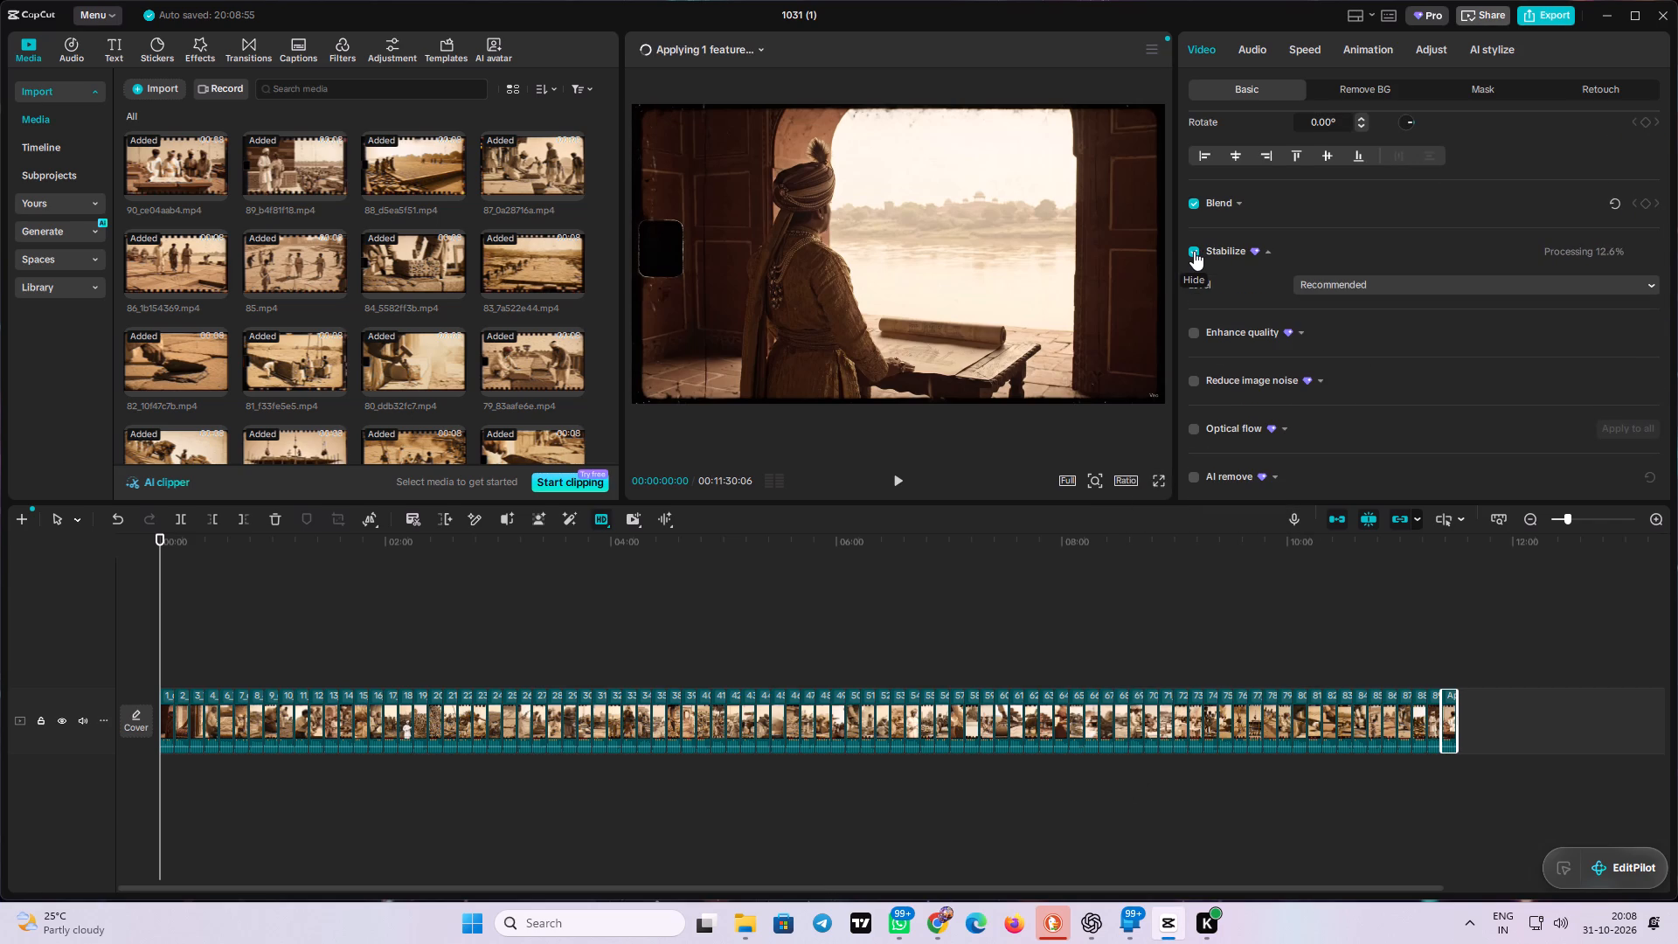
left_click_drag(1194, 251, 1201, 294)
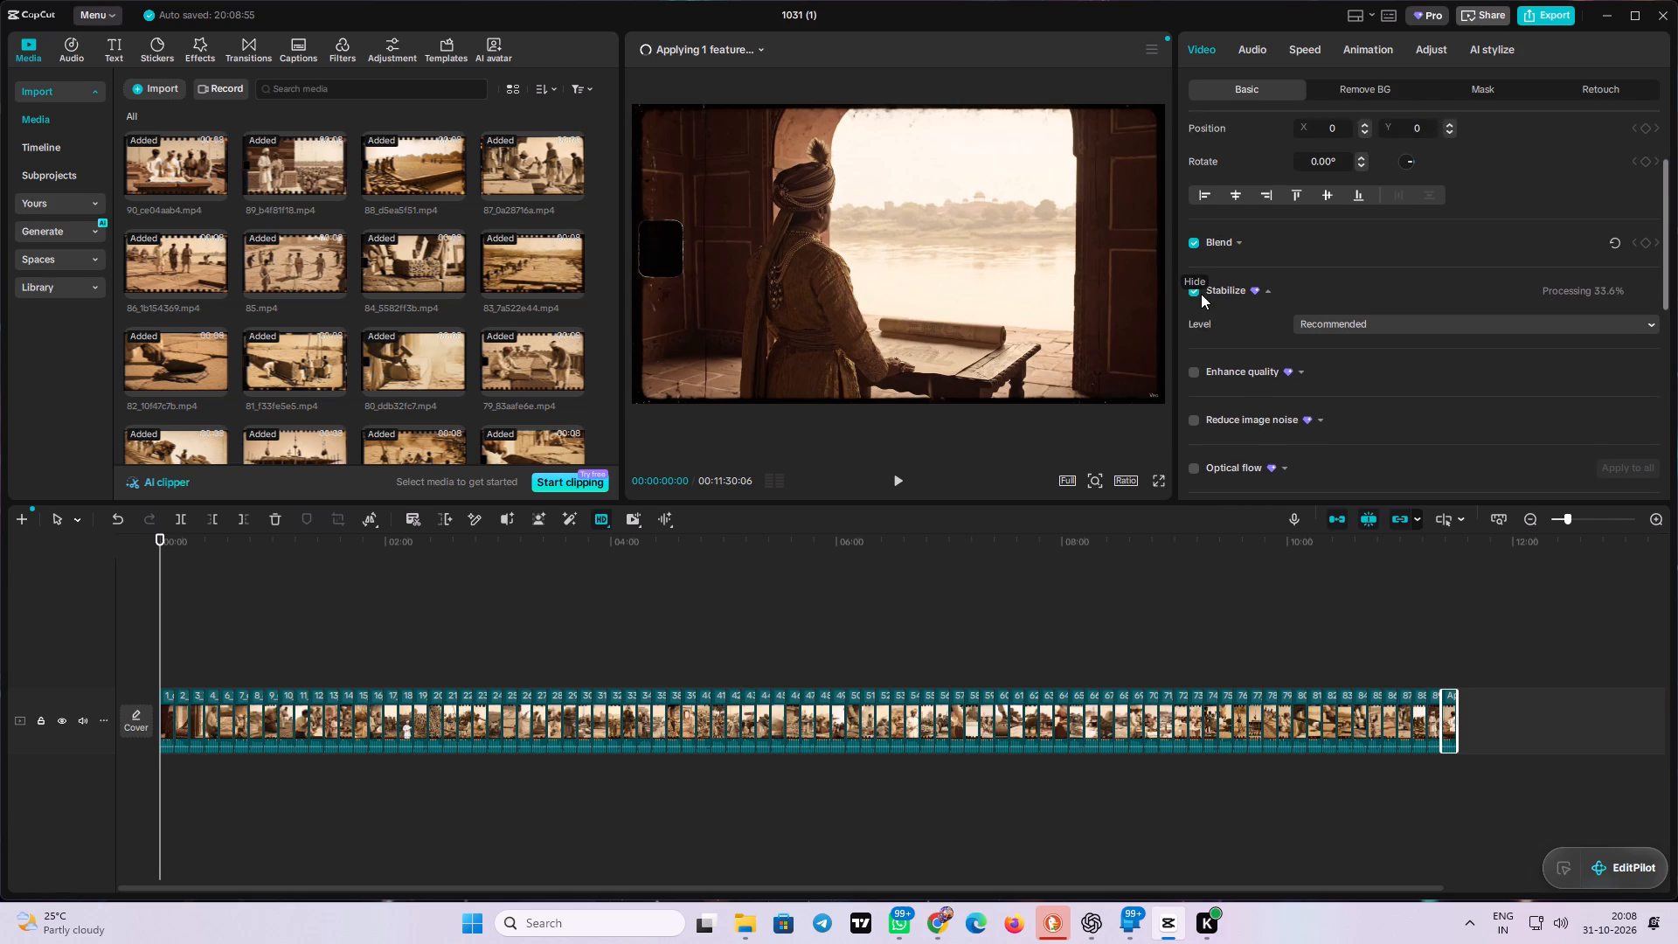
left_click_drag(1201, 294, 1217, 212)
Turn on Eye contact for the selected clip 90.
scroll(1258, 276, "down", 1)
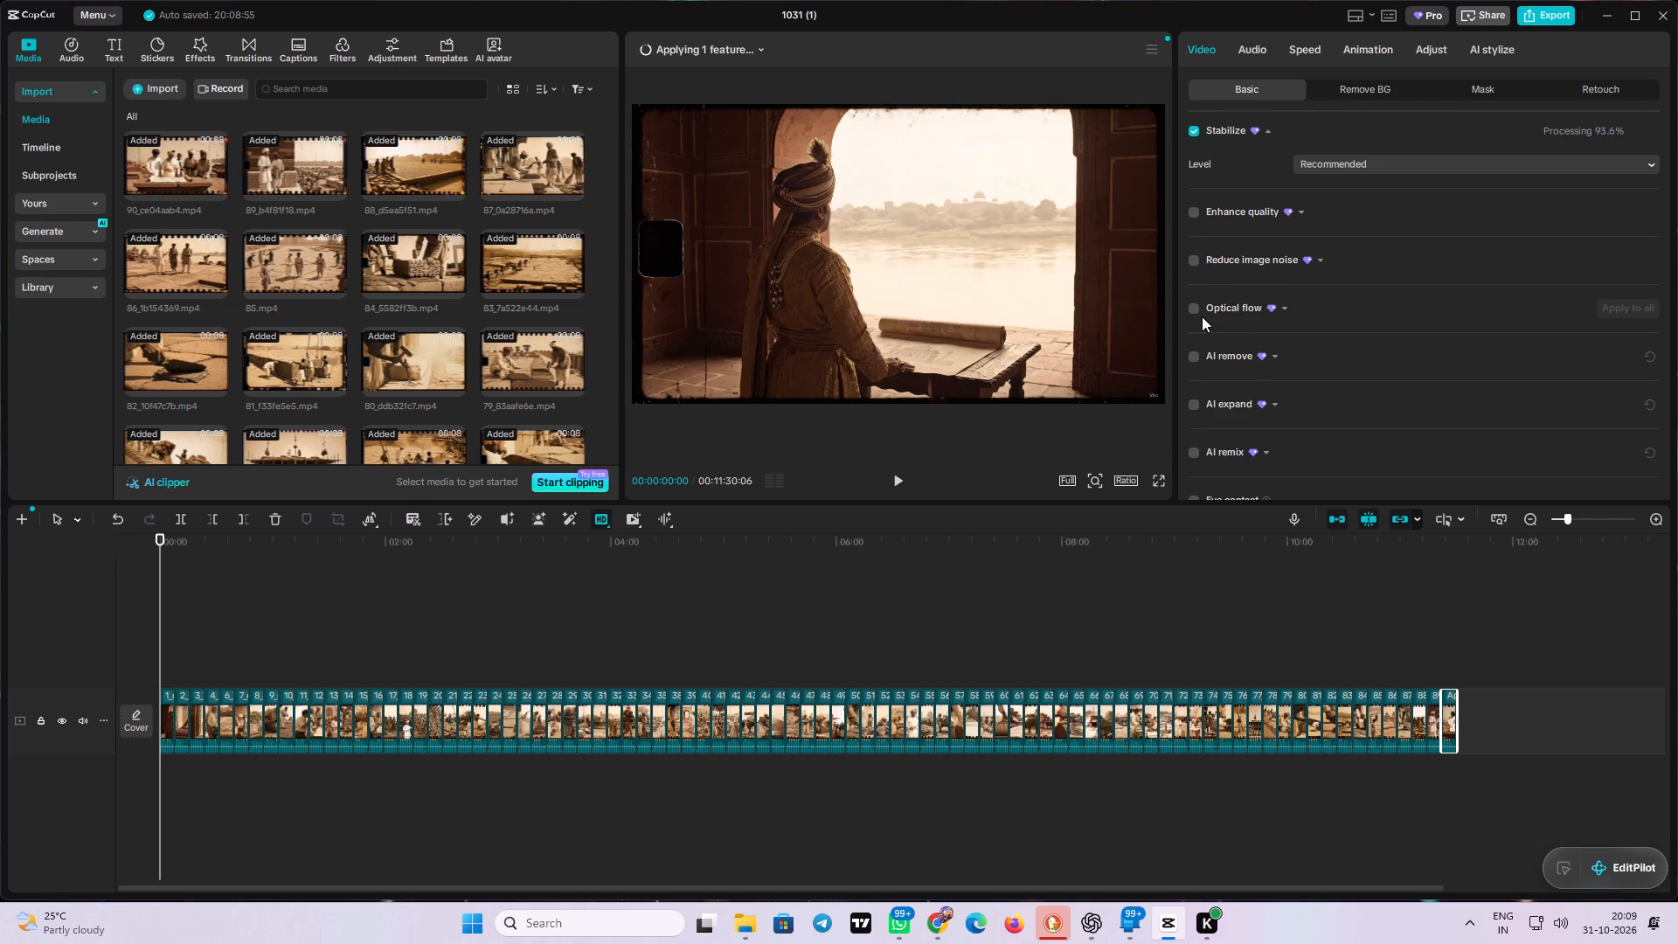
scroll(1205, 408, "down", 1)
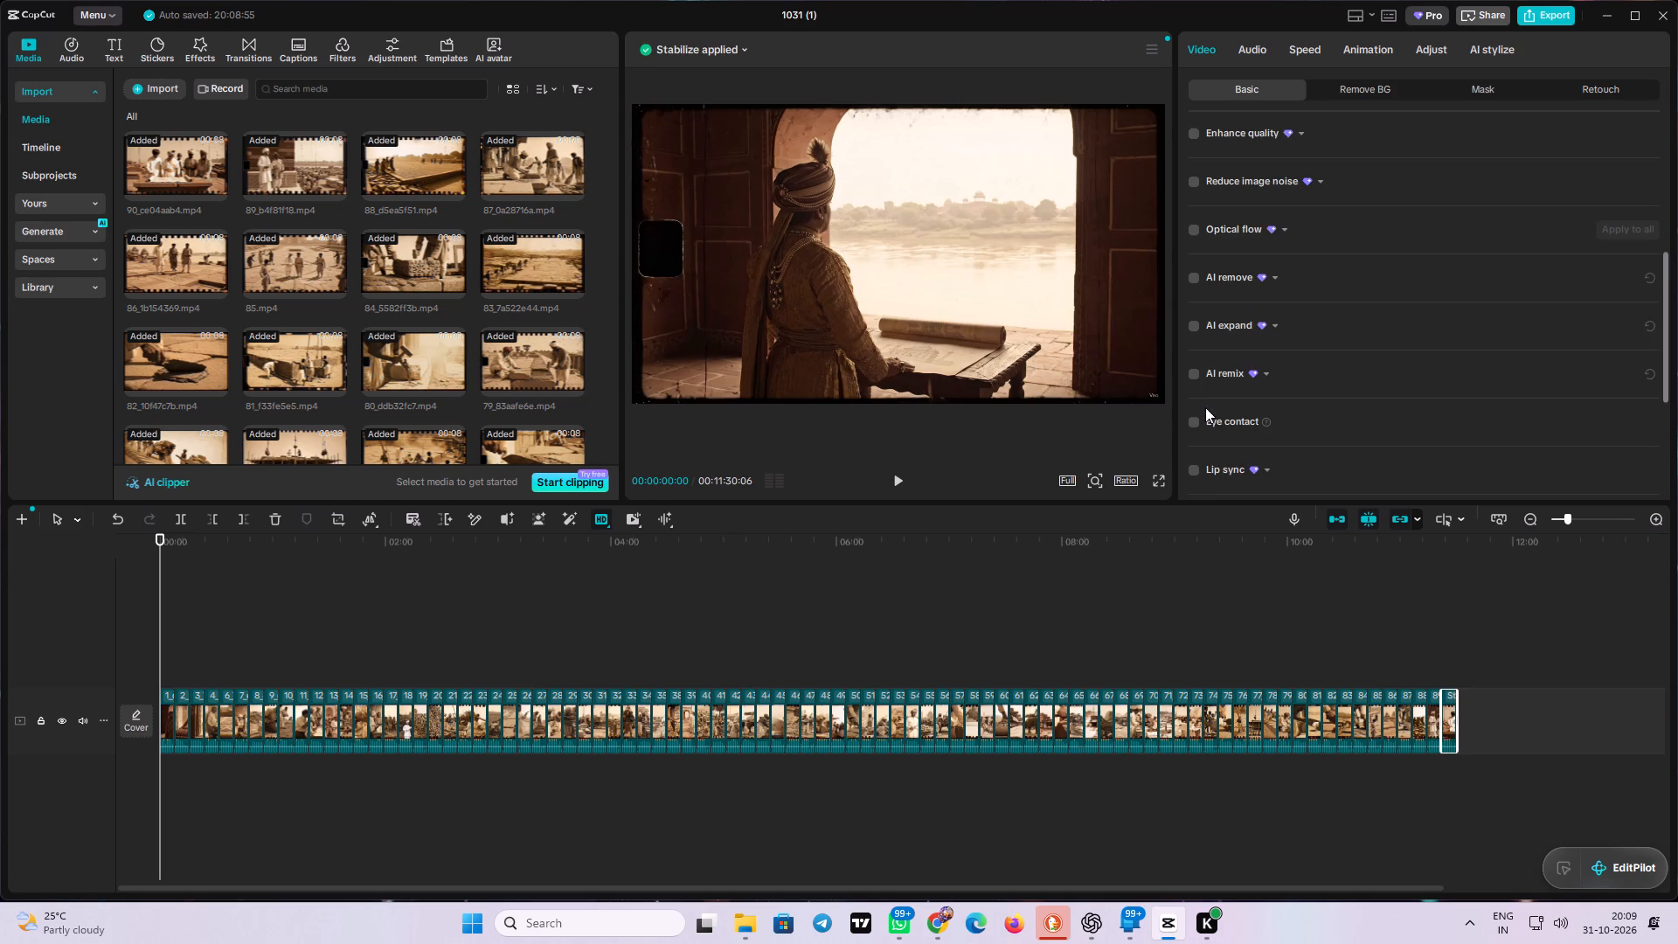
scroll(1205, 407, "down", 1)
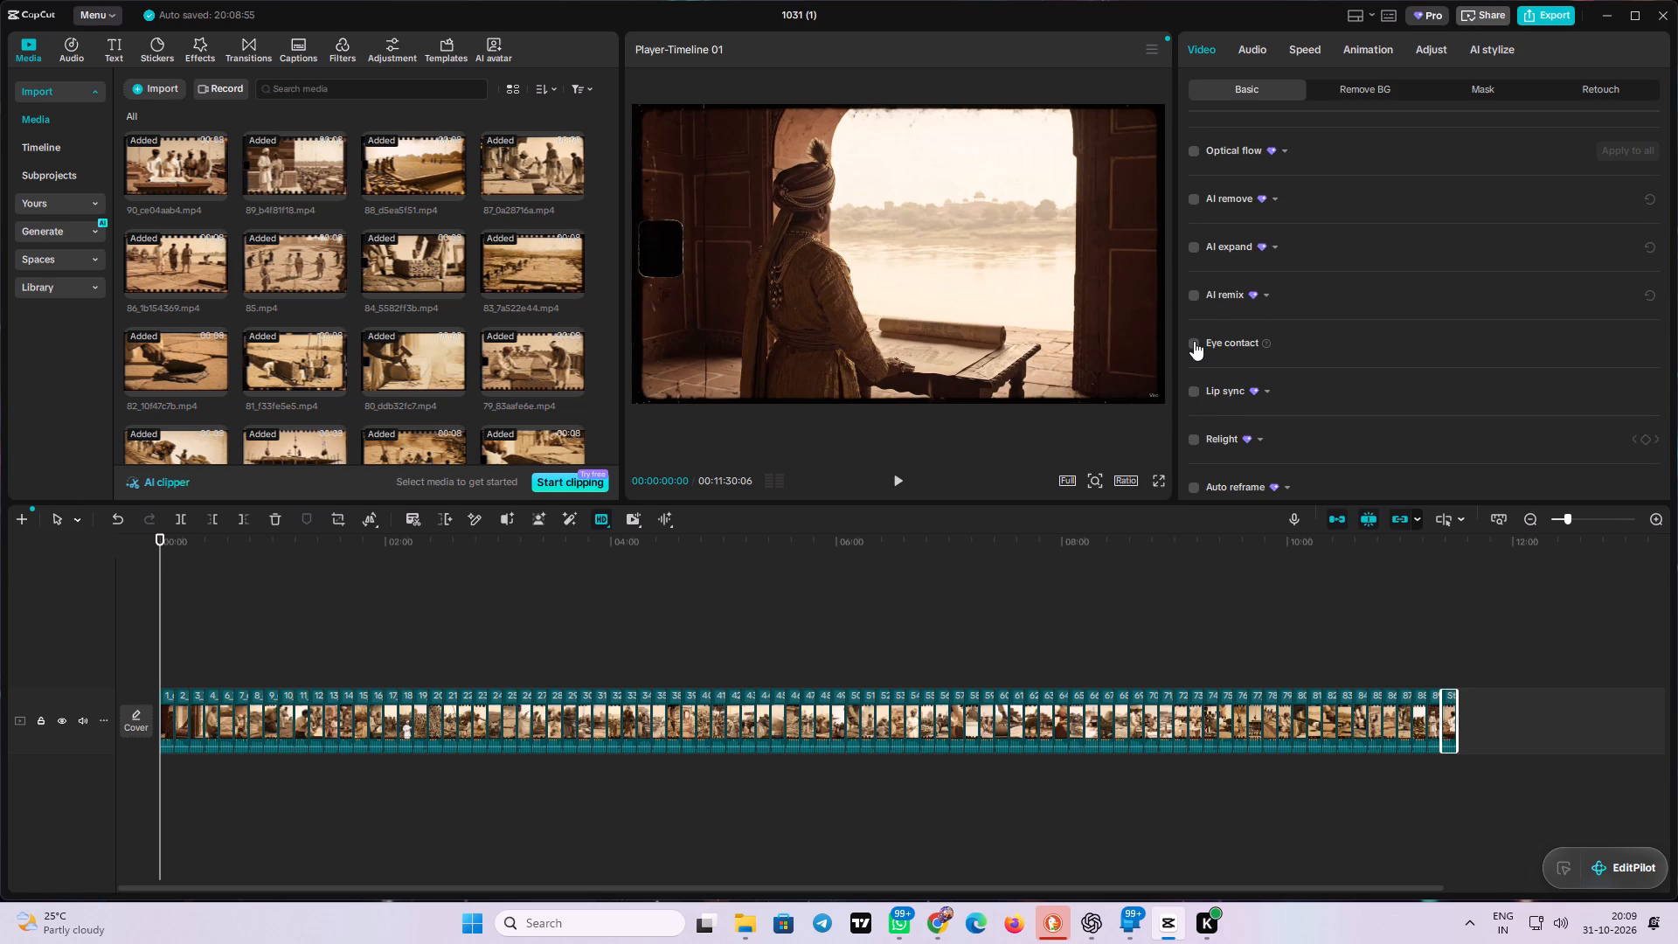
left_click(1194, 341)
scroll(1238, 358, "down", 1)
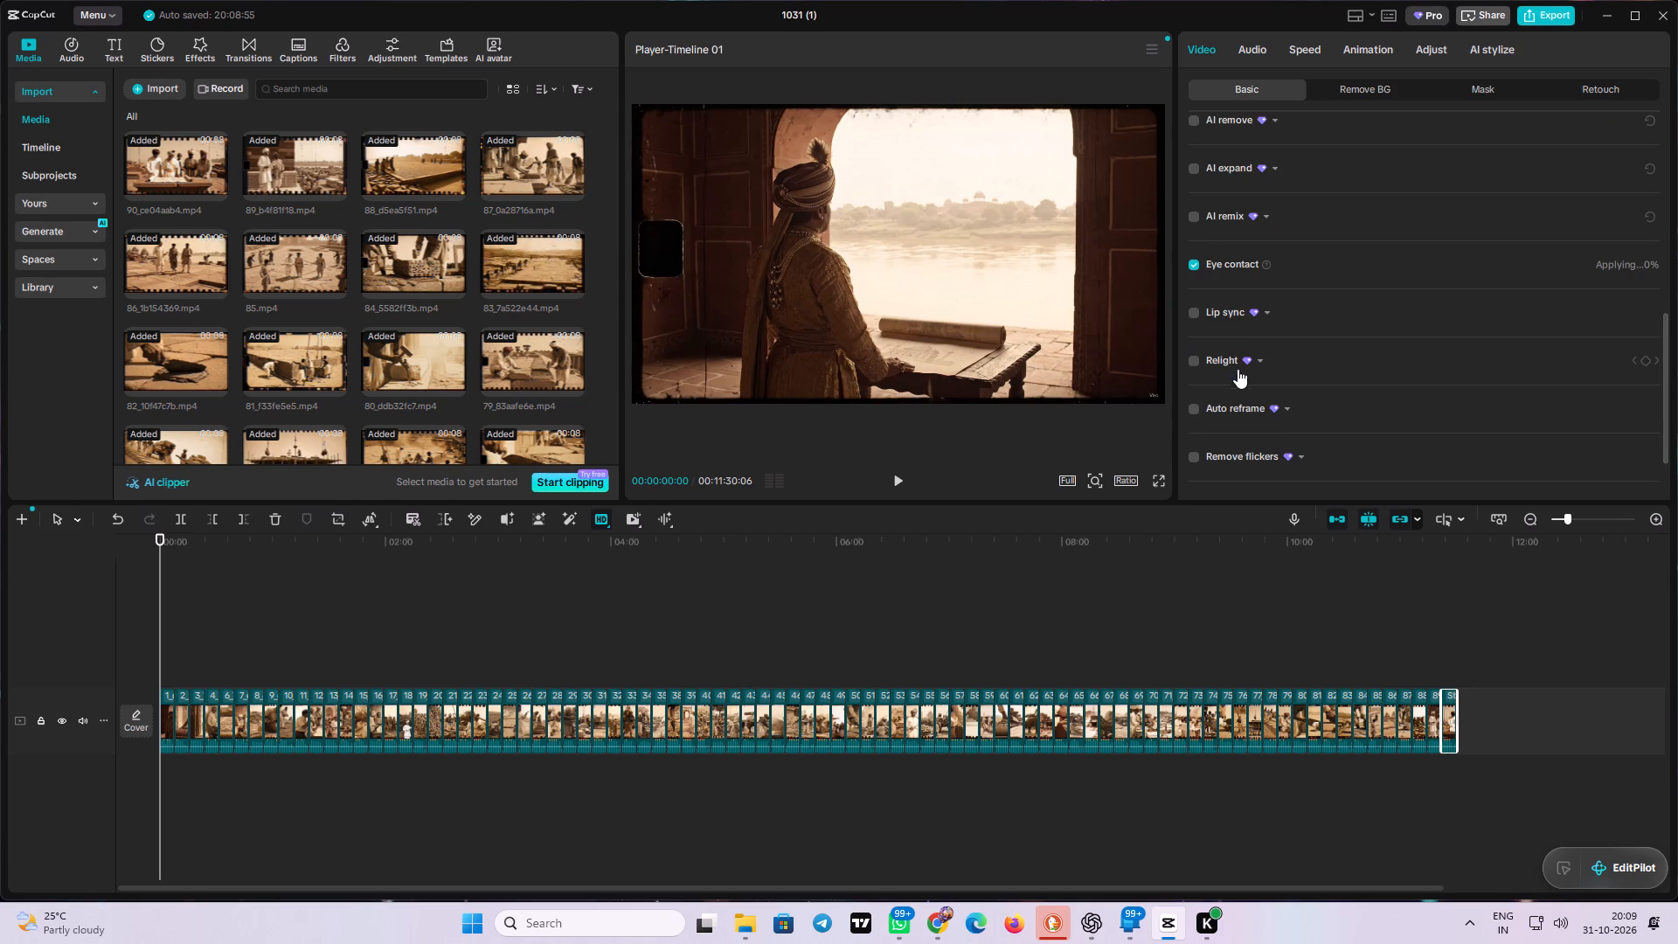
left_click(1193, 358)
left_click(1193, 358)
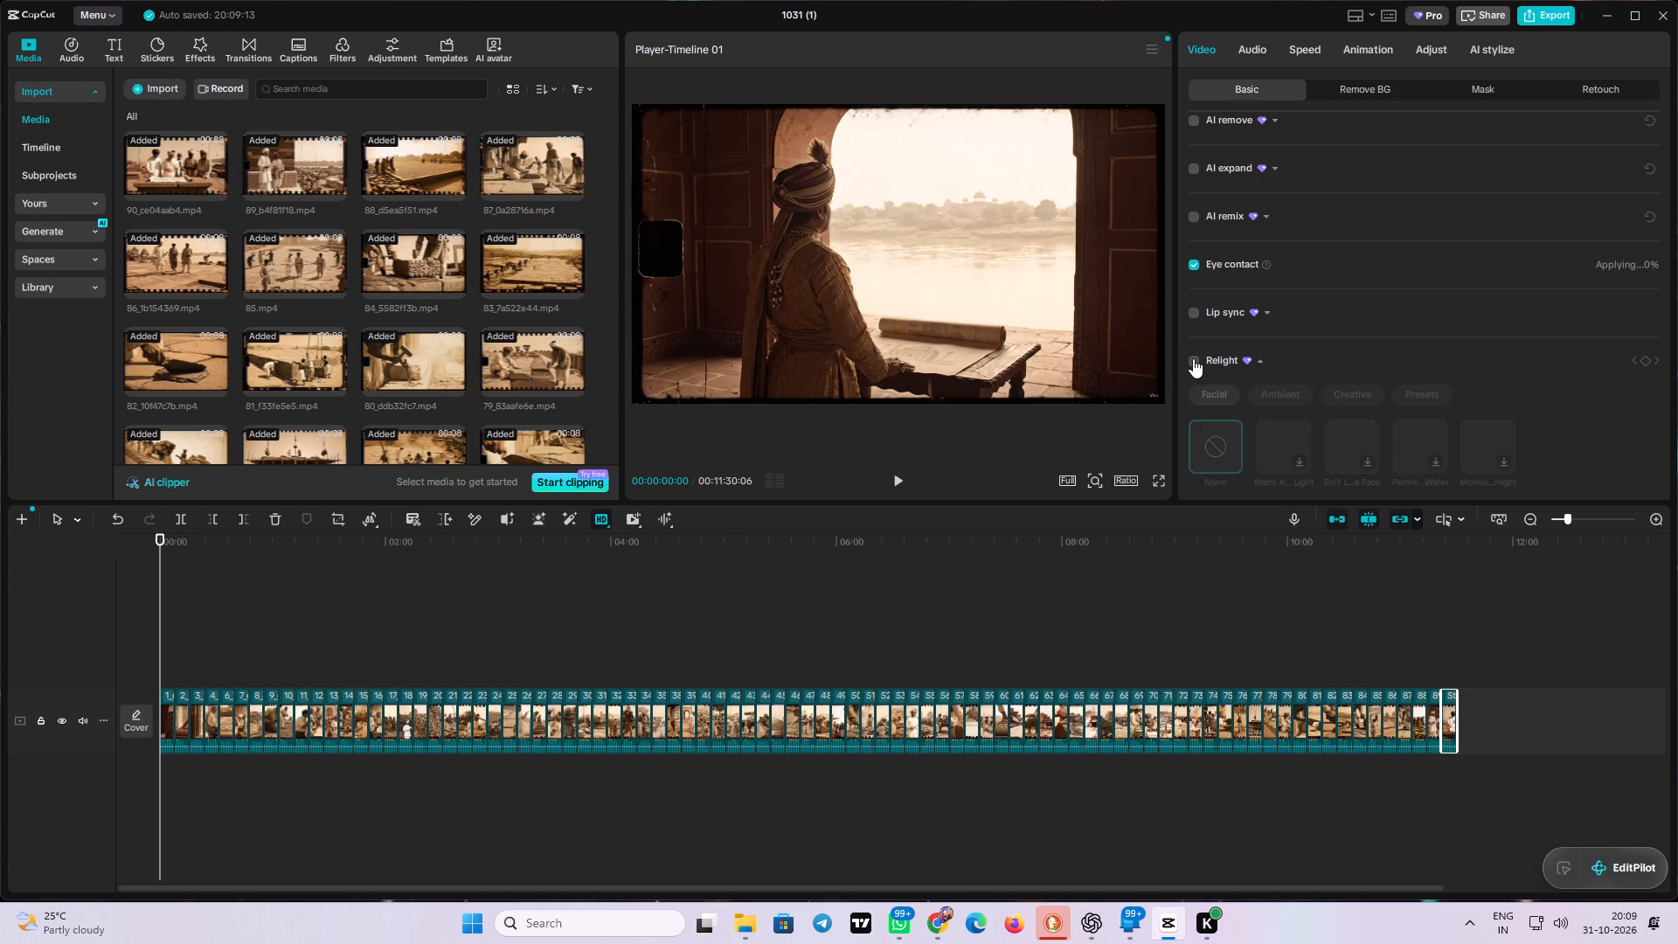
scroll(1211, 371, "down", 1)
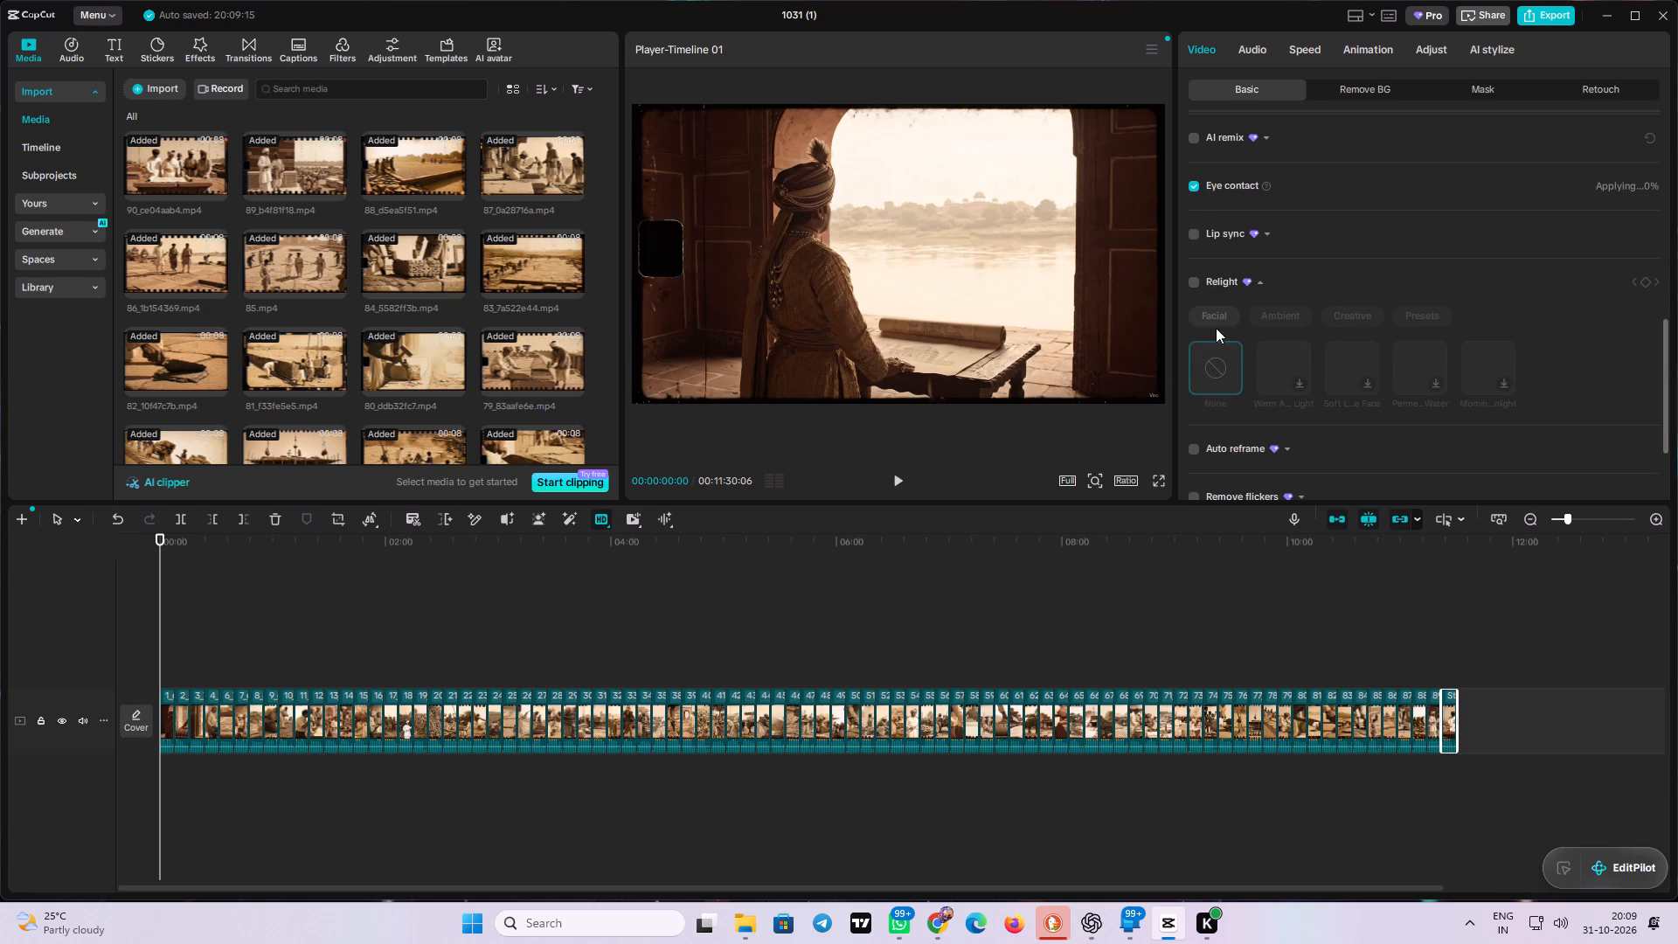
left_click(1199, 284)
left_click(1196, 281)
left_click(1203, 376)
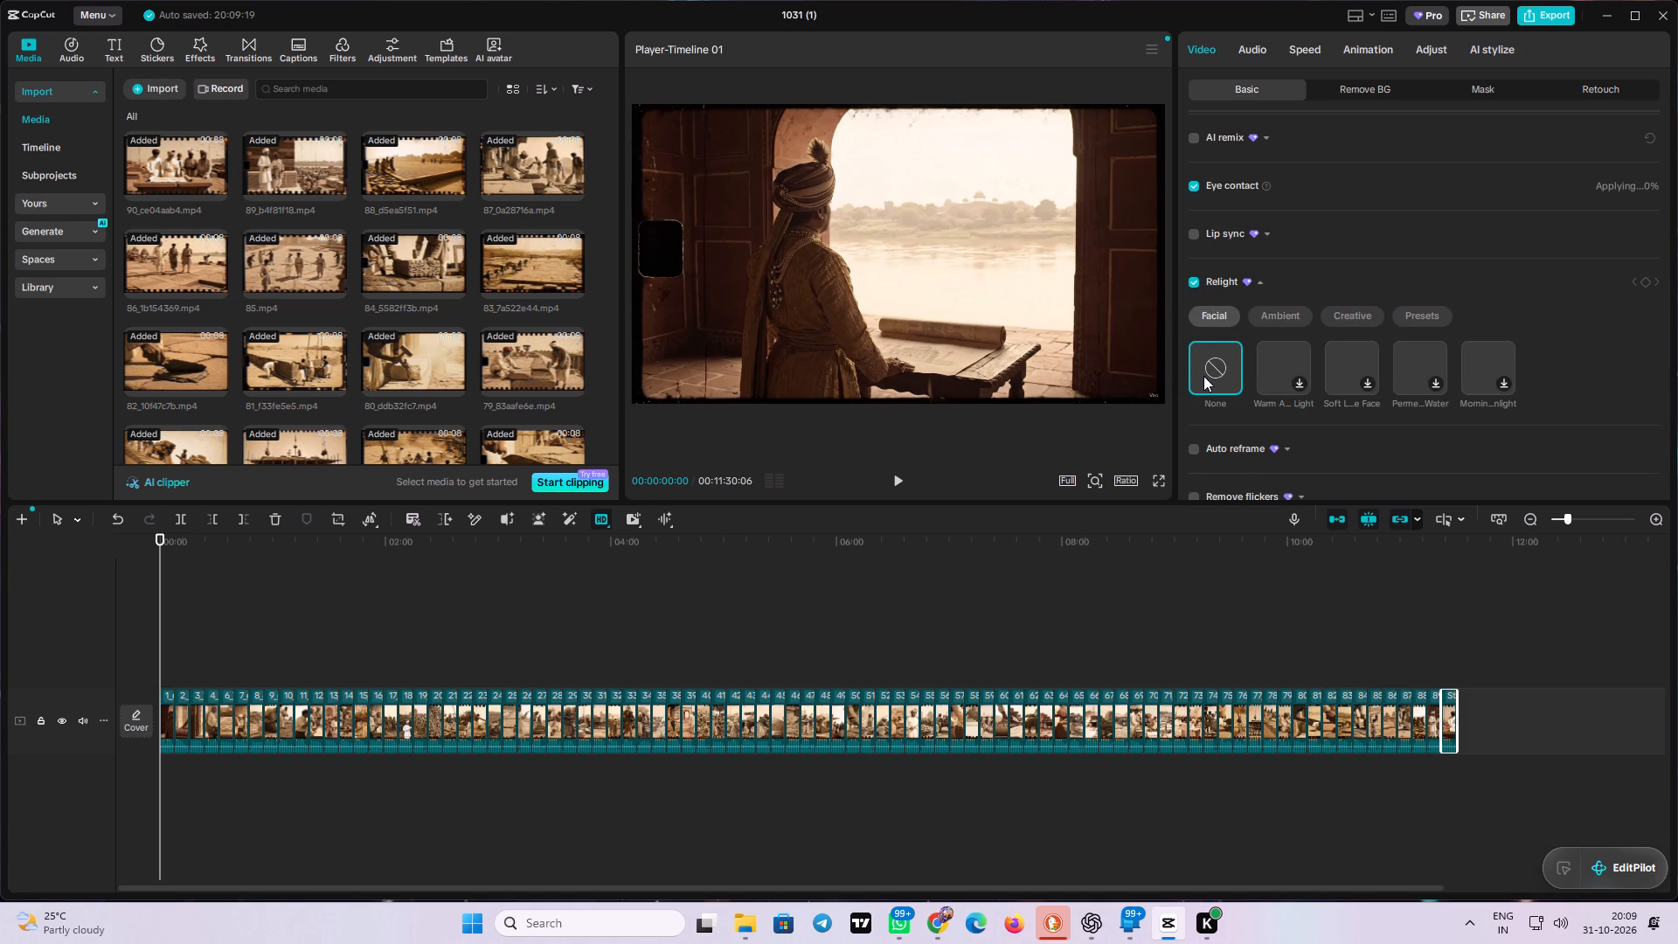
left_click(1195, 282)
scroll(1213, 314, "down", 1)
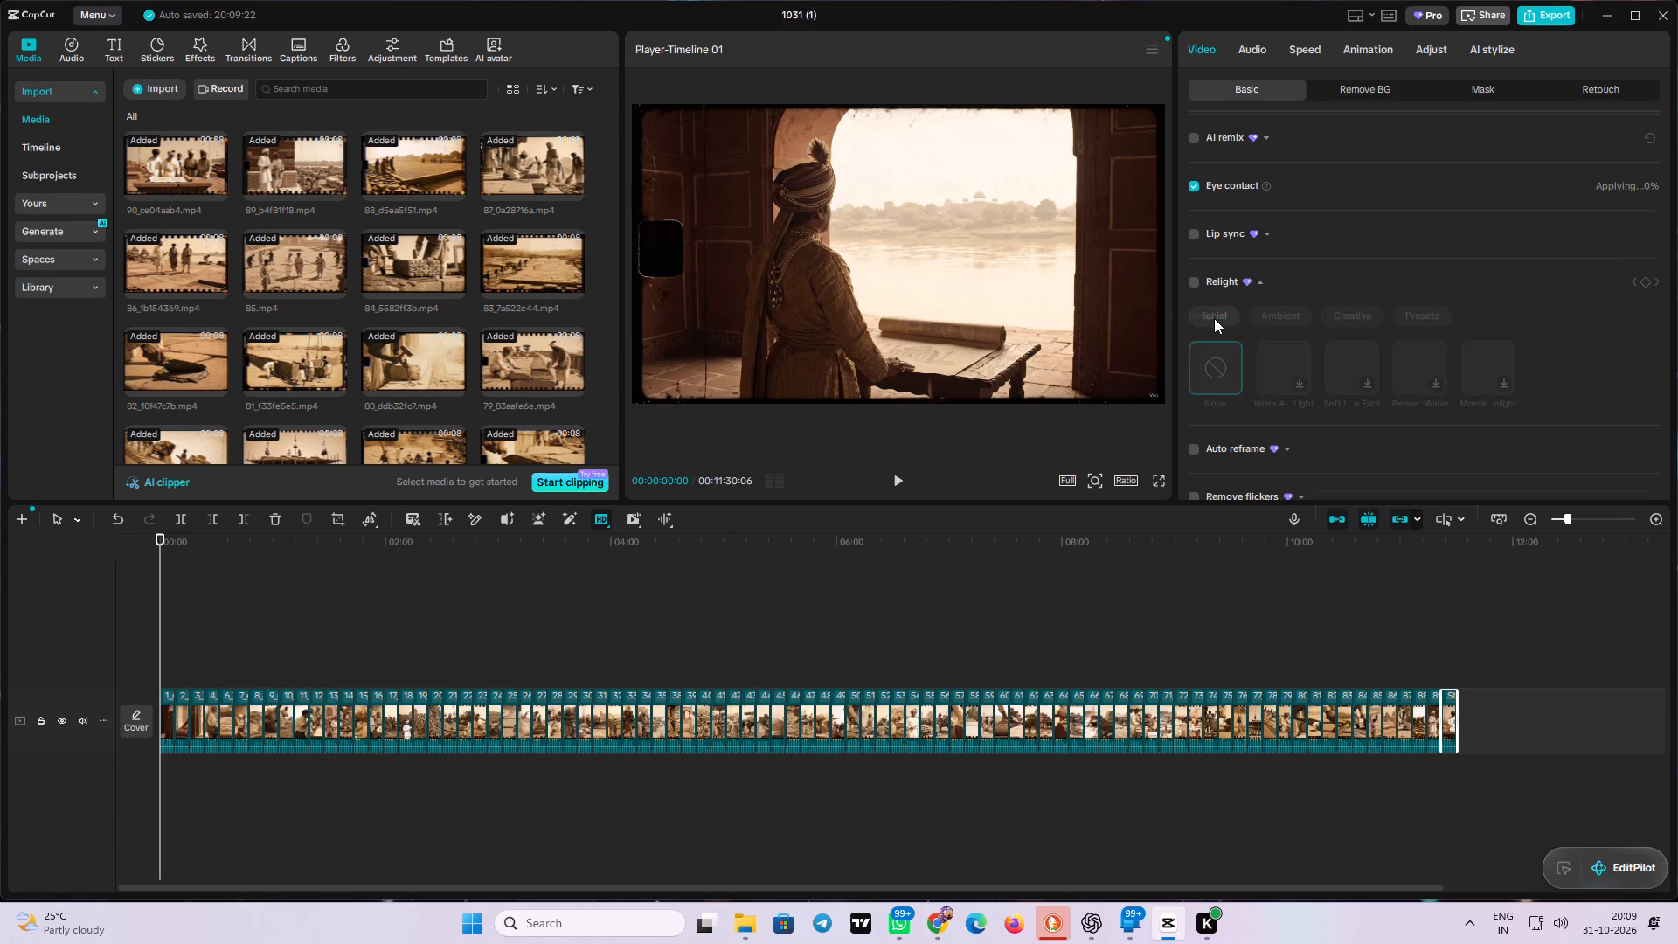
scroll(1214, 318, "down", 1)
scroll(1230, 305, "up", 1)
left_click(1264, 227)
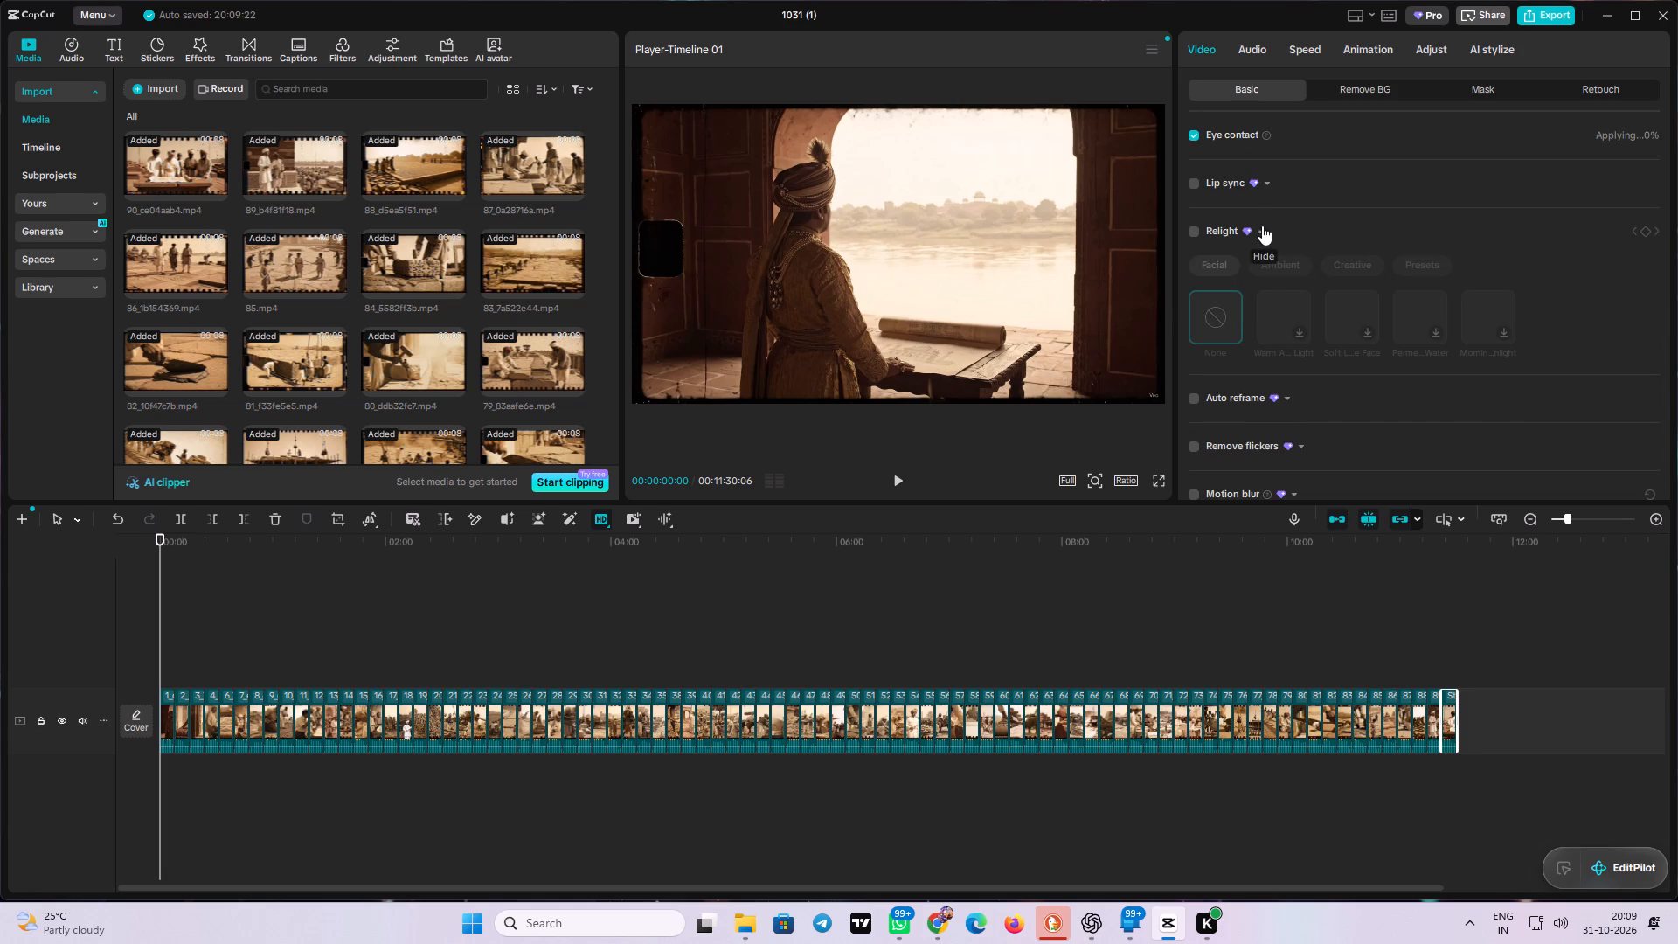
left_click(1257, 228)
Turn on Auto reframe for clip 90, accepting that it replaces the clip's stabilization.
scroll(1261, 275, "down", 1)
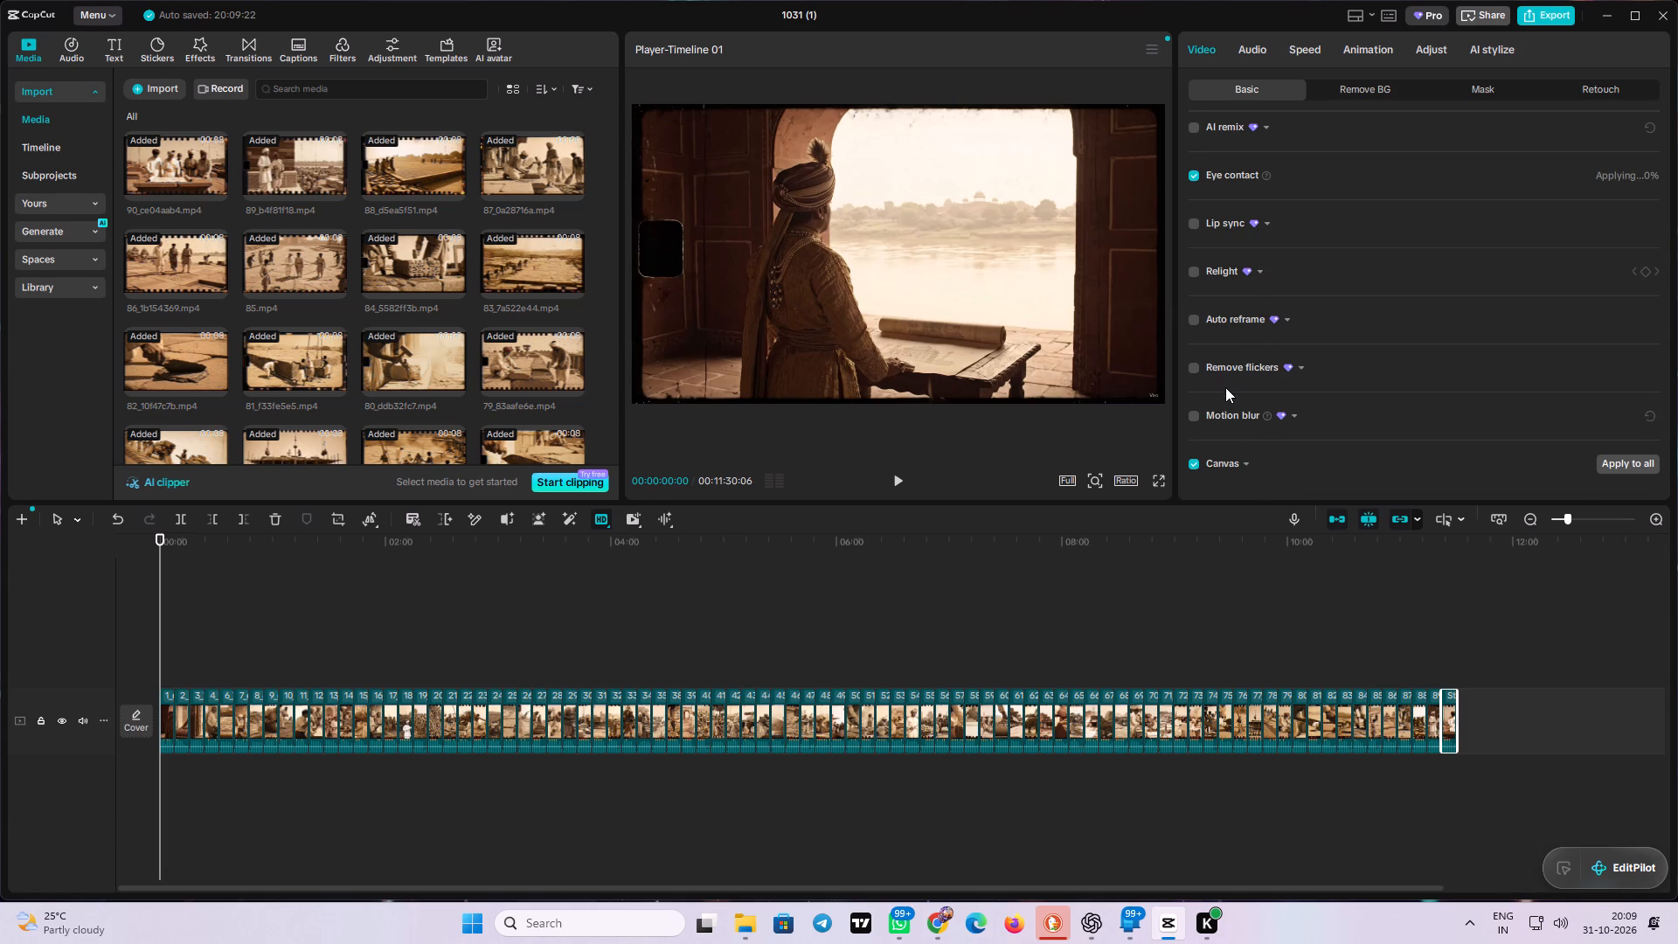
left_click(1193, 320)
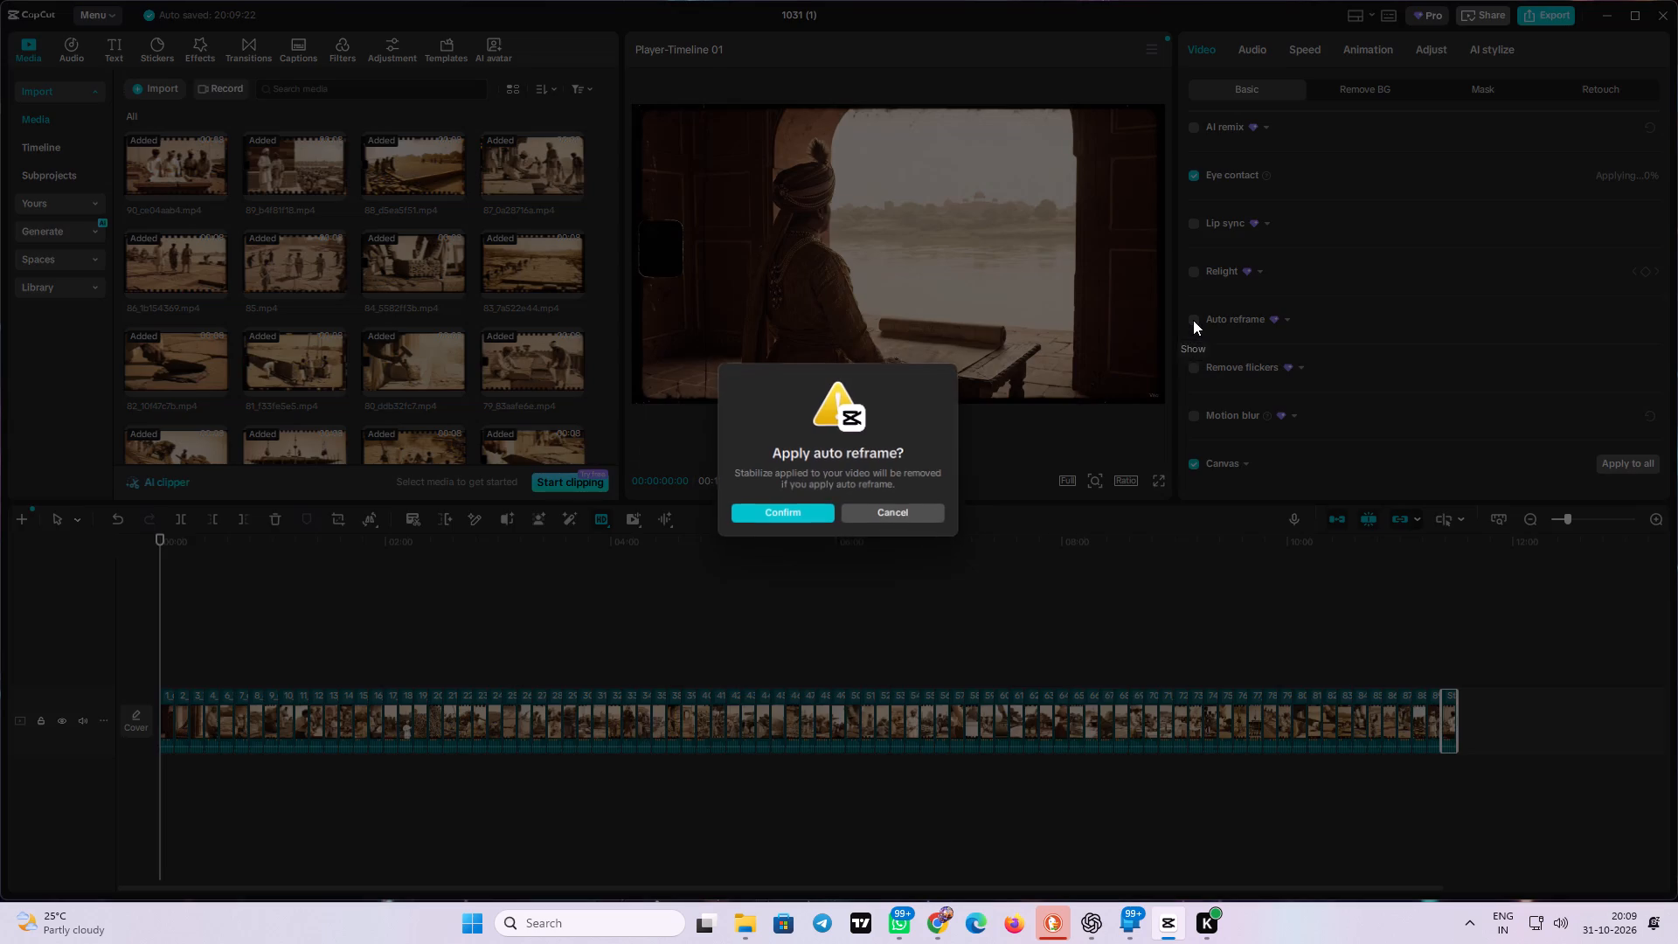
left_click(790, 515)
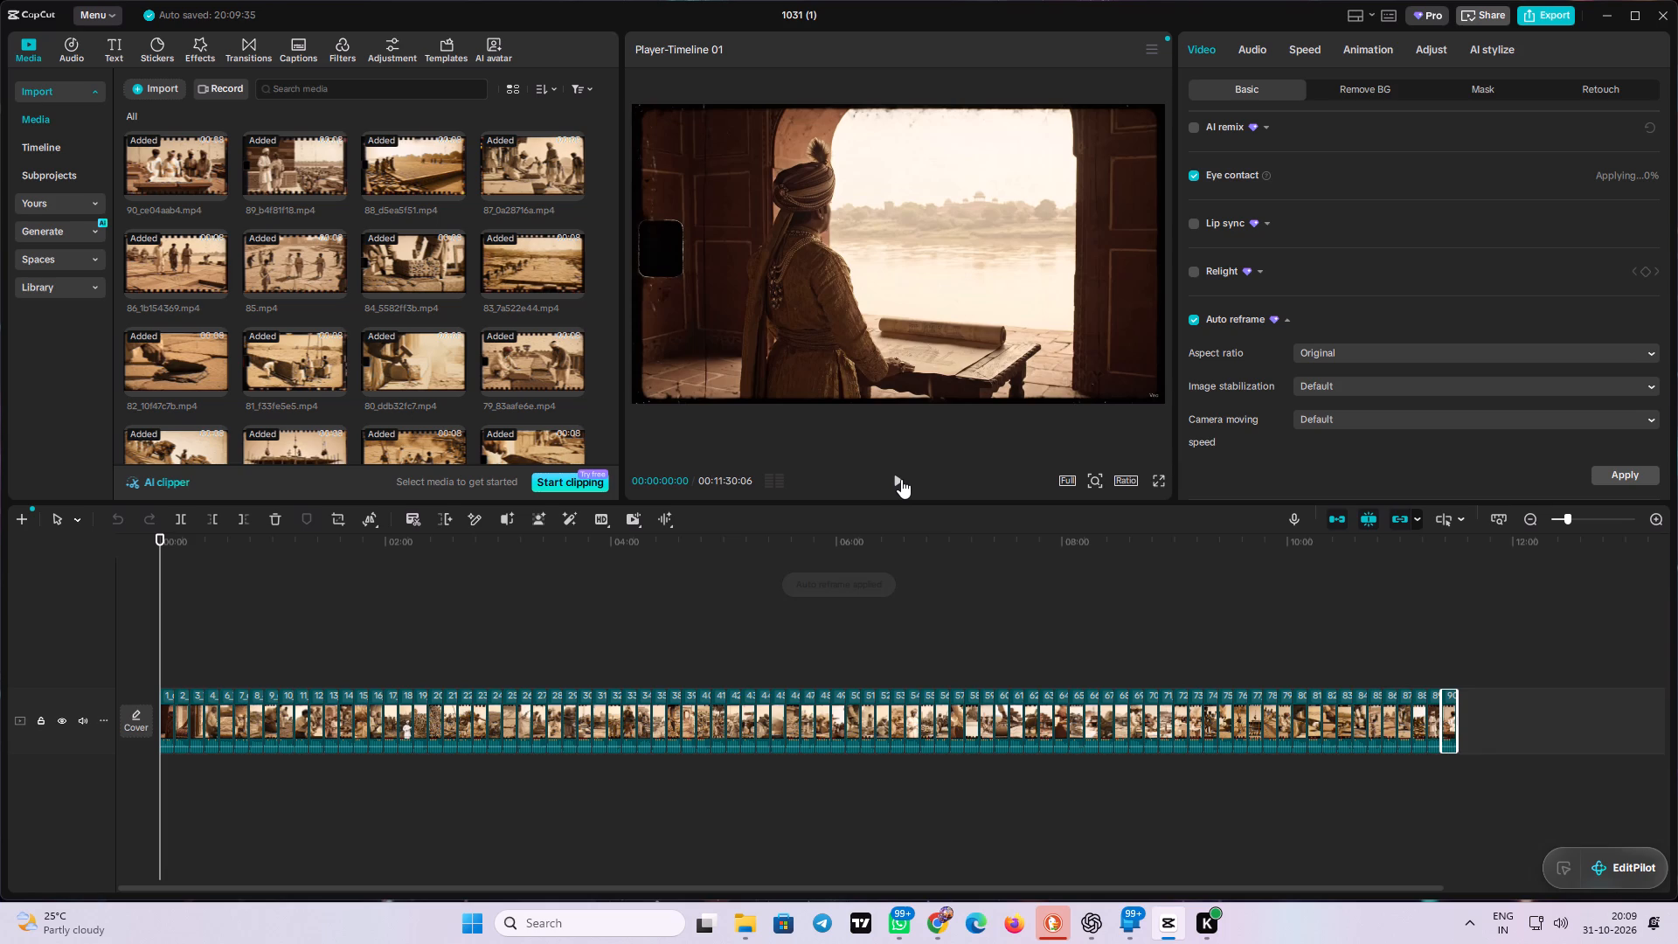
Turn on Motion blur for the selected clip 90.
scroll(1367, 350, "down", 3)
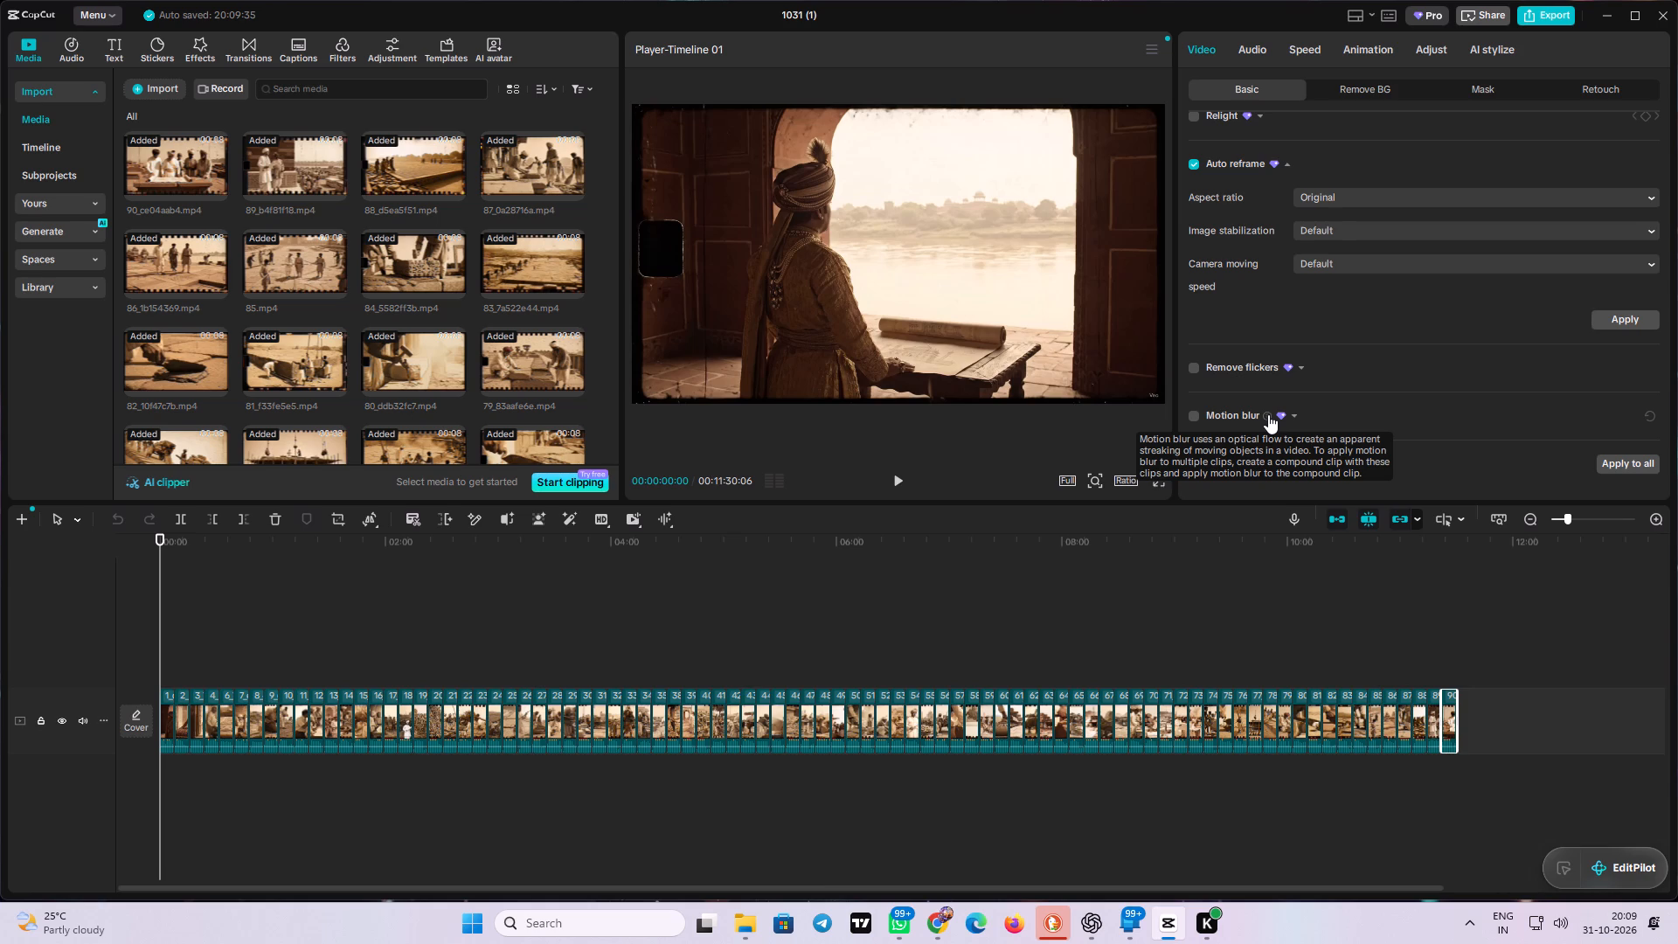
left_click(1197, 417)
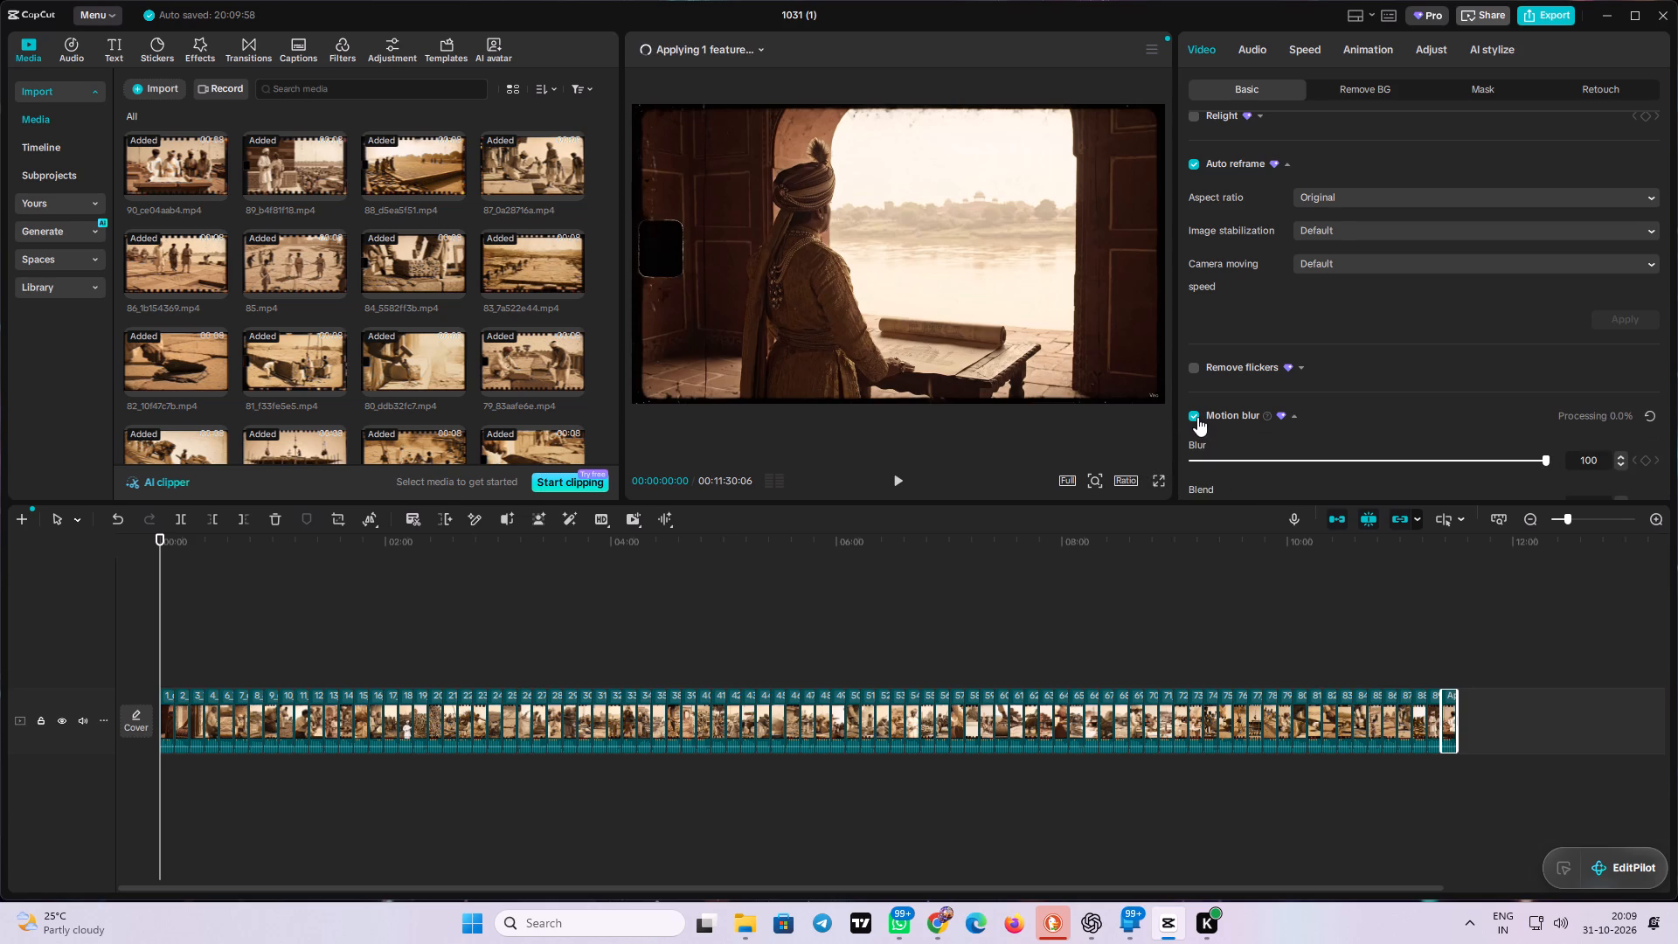
Play the assembled sequence from the start, watch it in full screen, and return to the editing view.
left_click(894, 476)
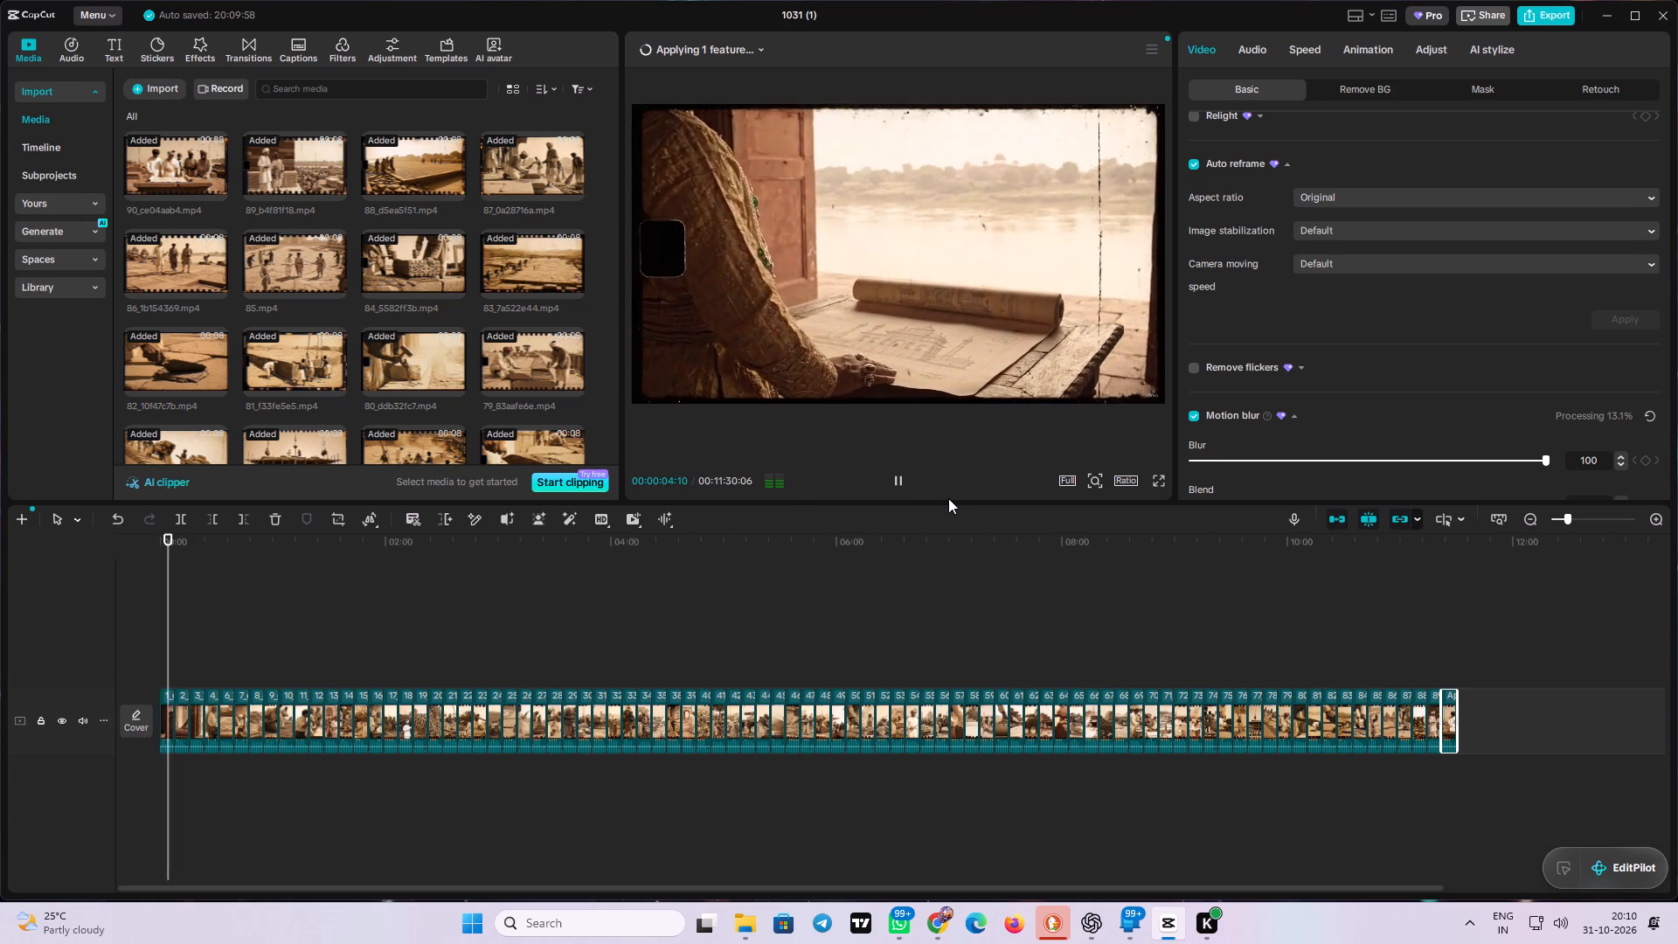
left_click(1160, 475)
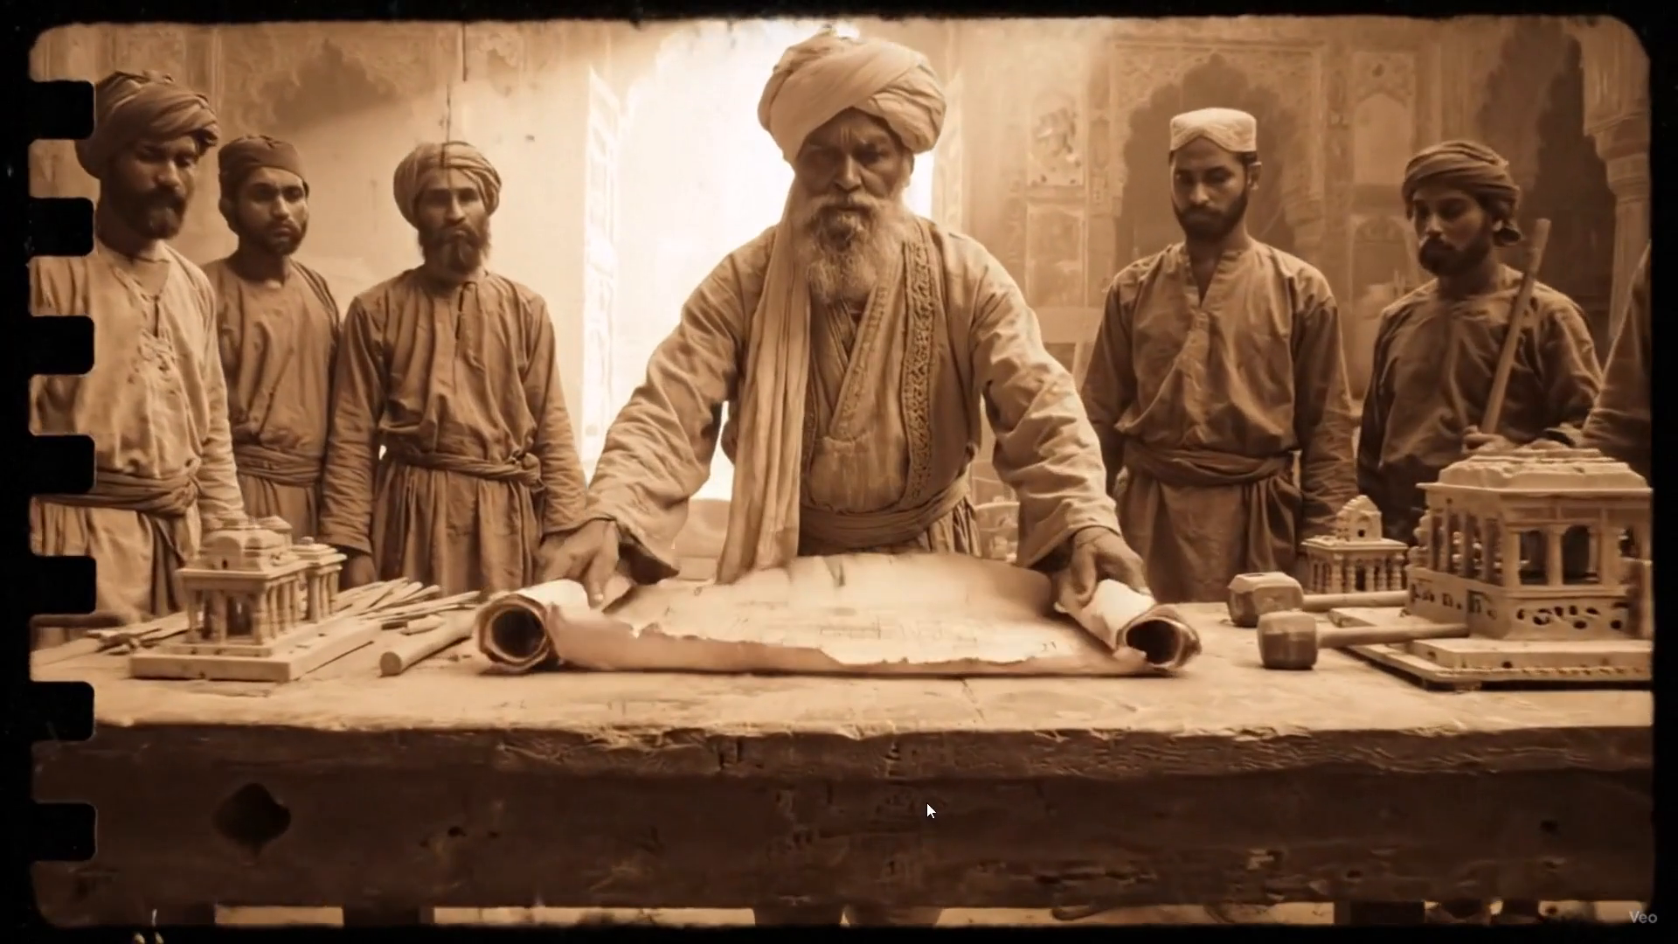
left_click(926, 802)
left_click(1071, 865)
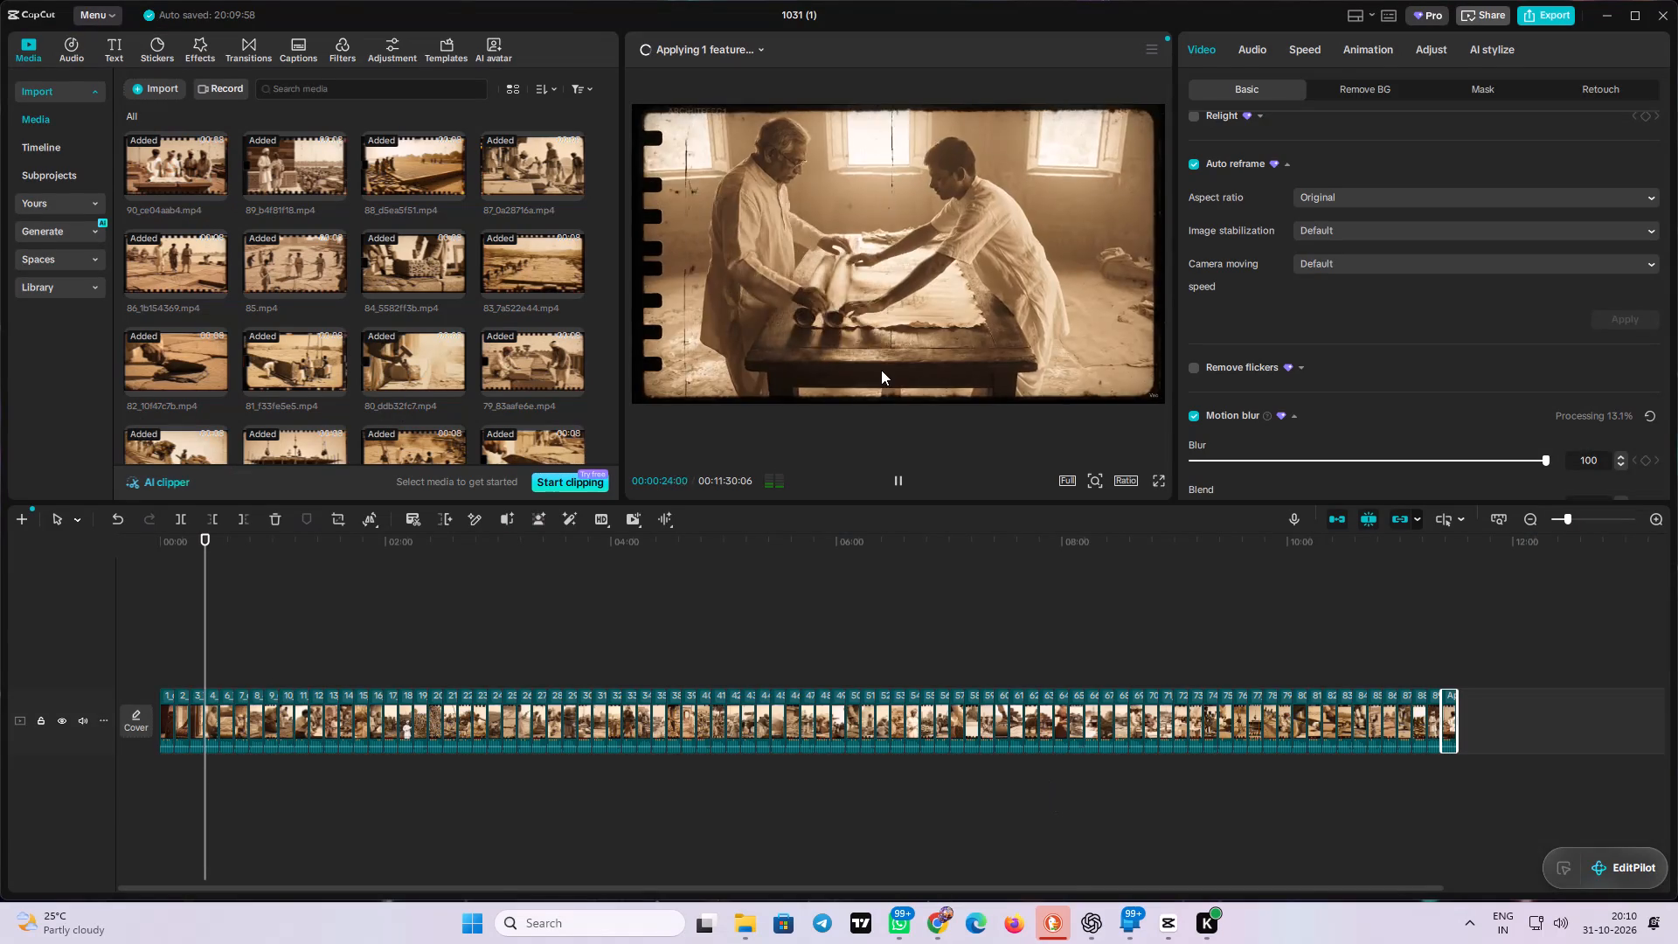
Enlarge the player preview slightly by lowering the boundary between it and the timeline.
left_click_drag(849, 504, 852, 558)
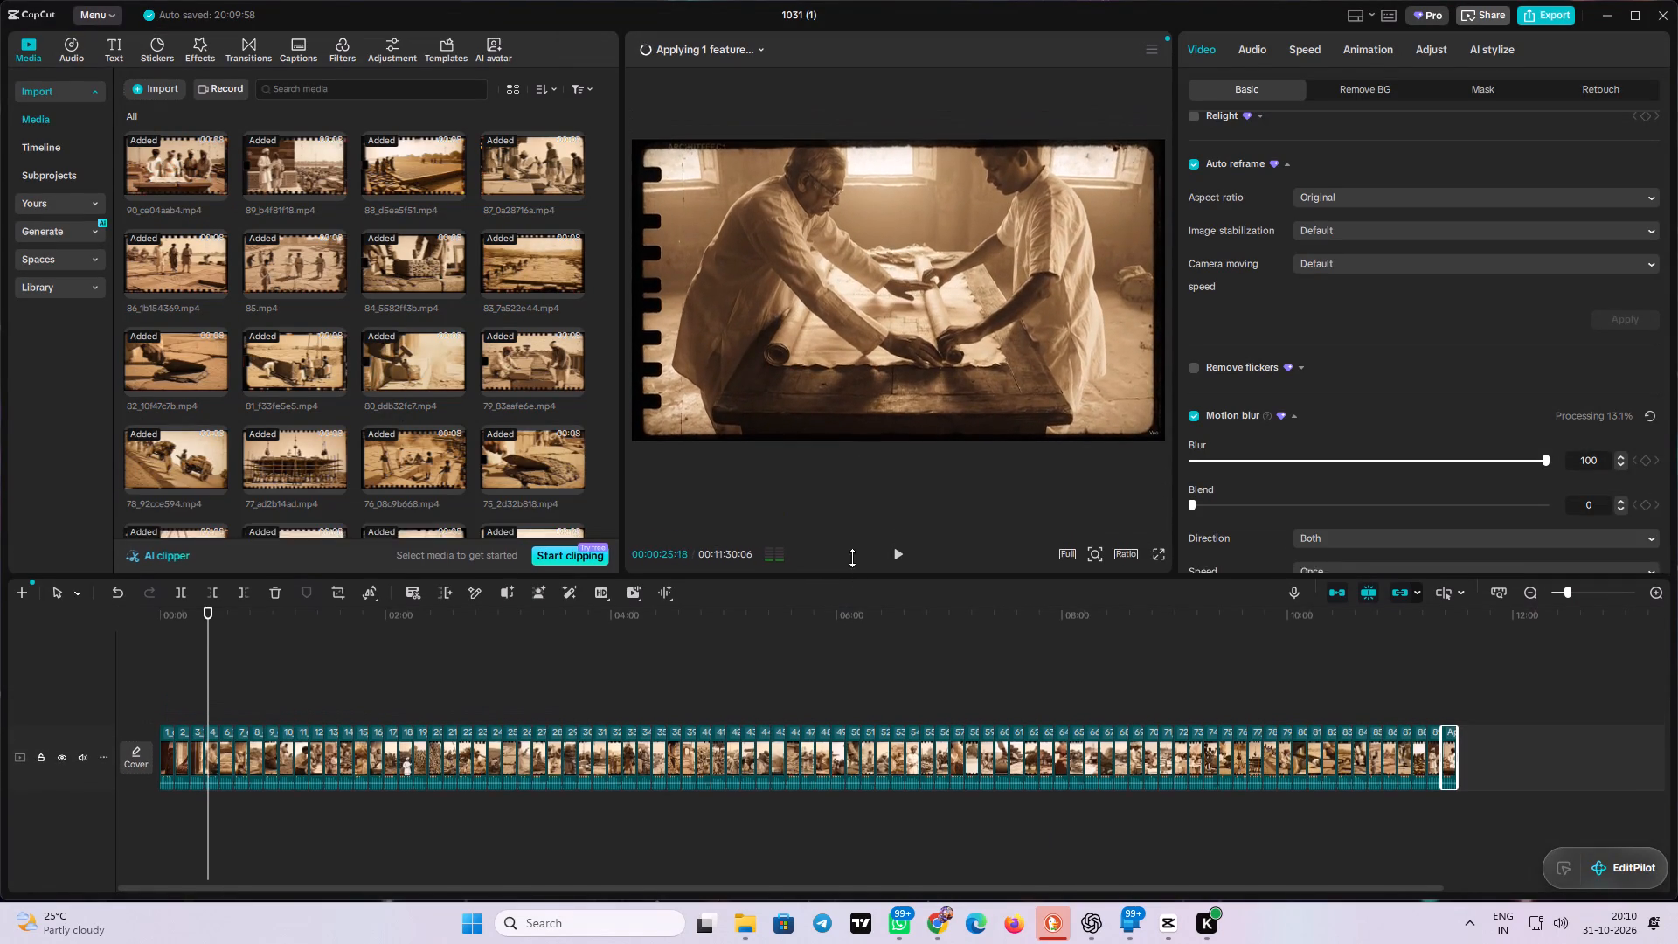
left_click_drag(852, 558, 852, 540)
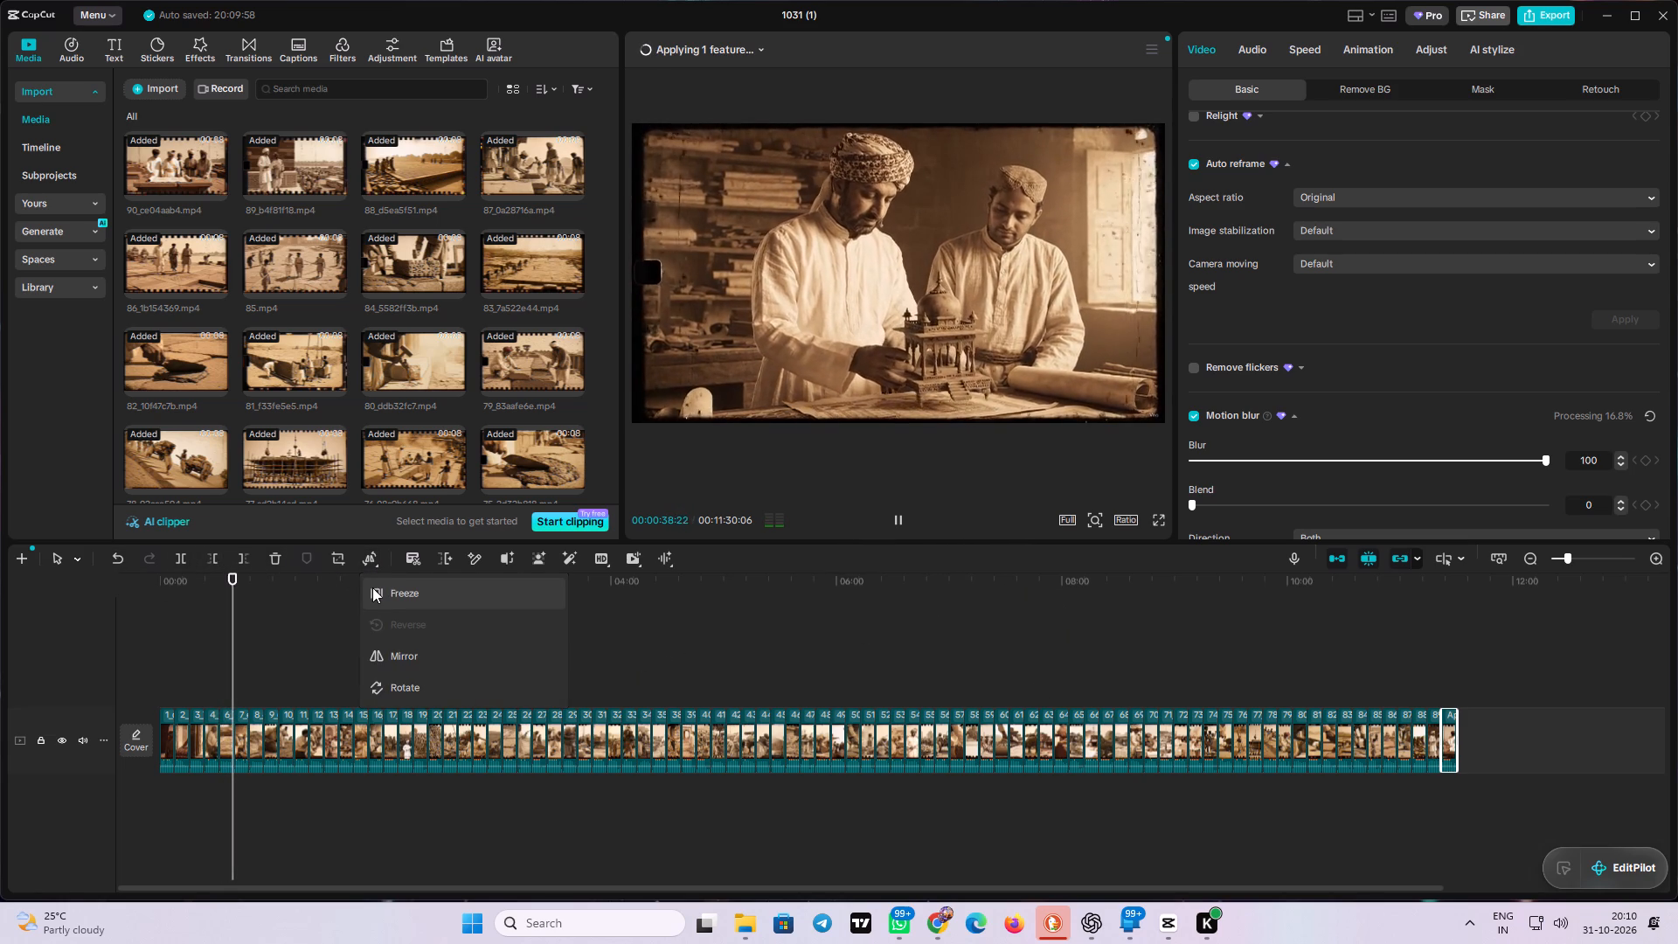
Pause the sequence preview at about 00:00:39 and resume playback from there.
left_click(378, 589)
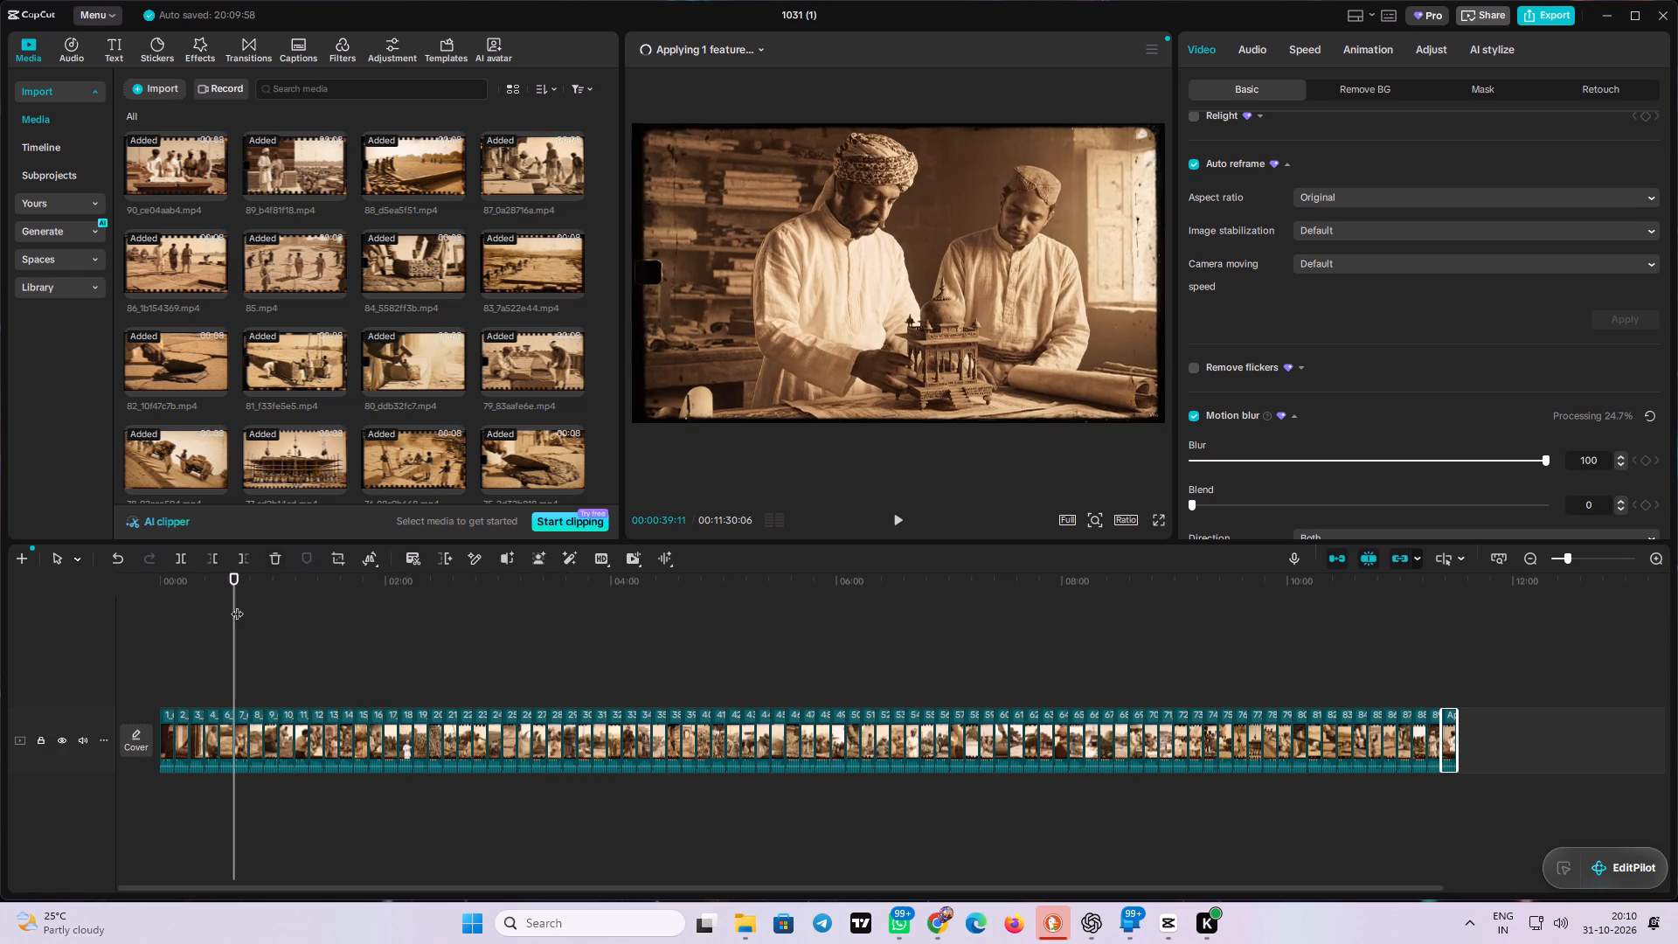
left_click(893, 524)
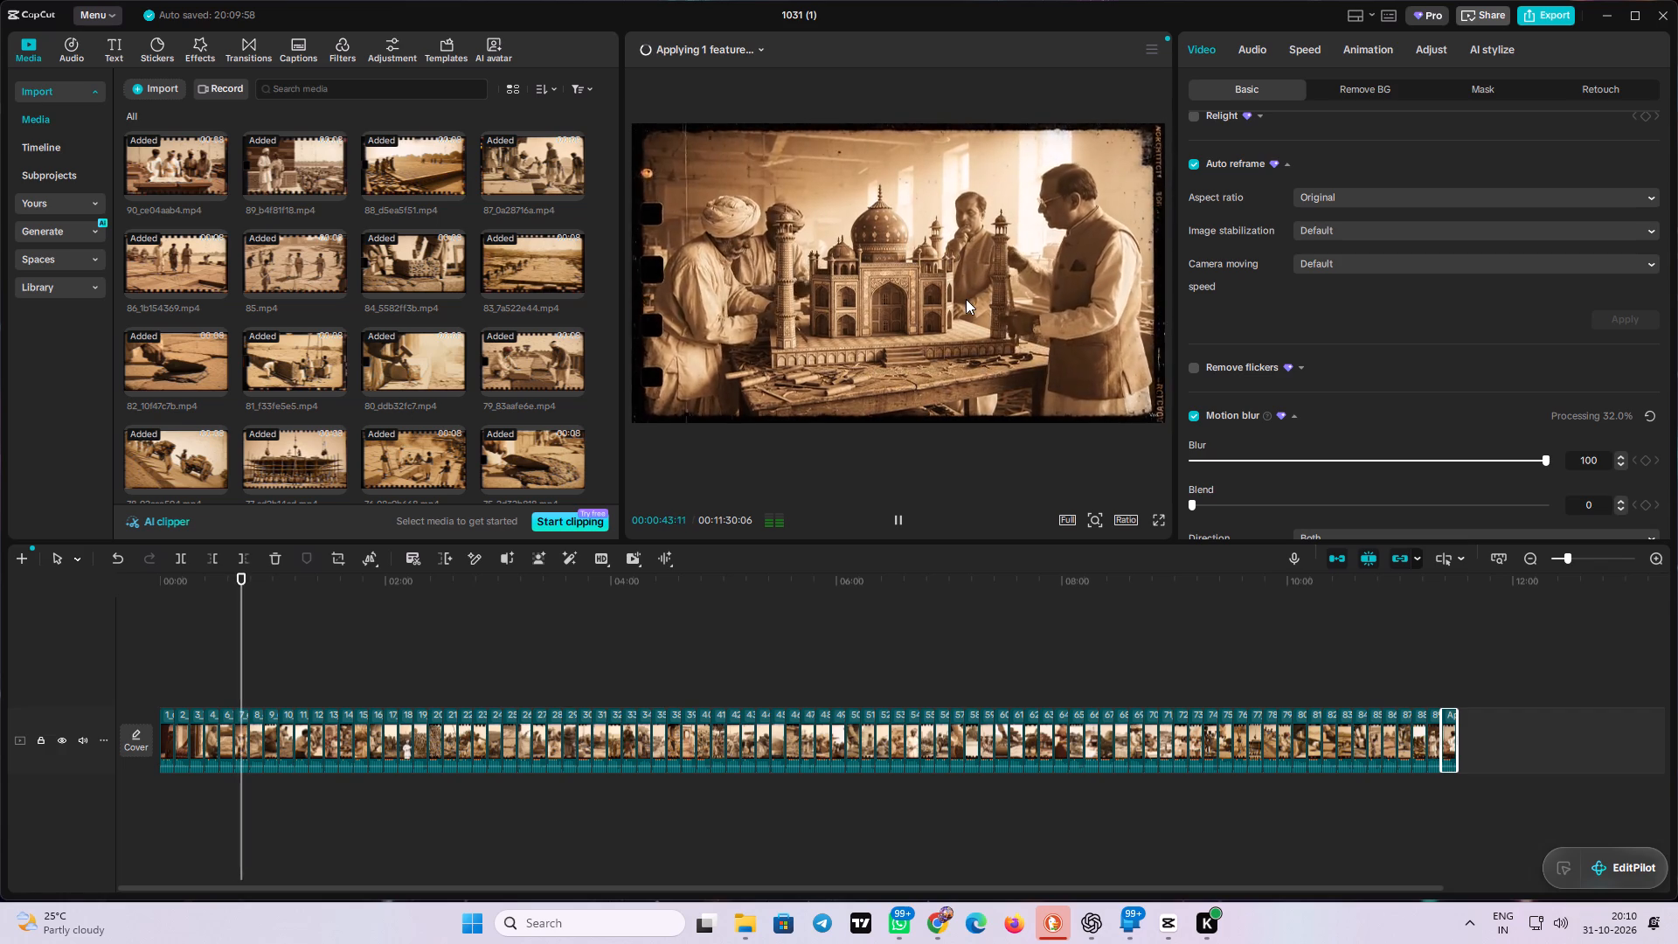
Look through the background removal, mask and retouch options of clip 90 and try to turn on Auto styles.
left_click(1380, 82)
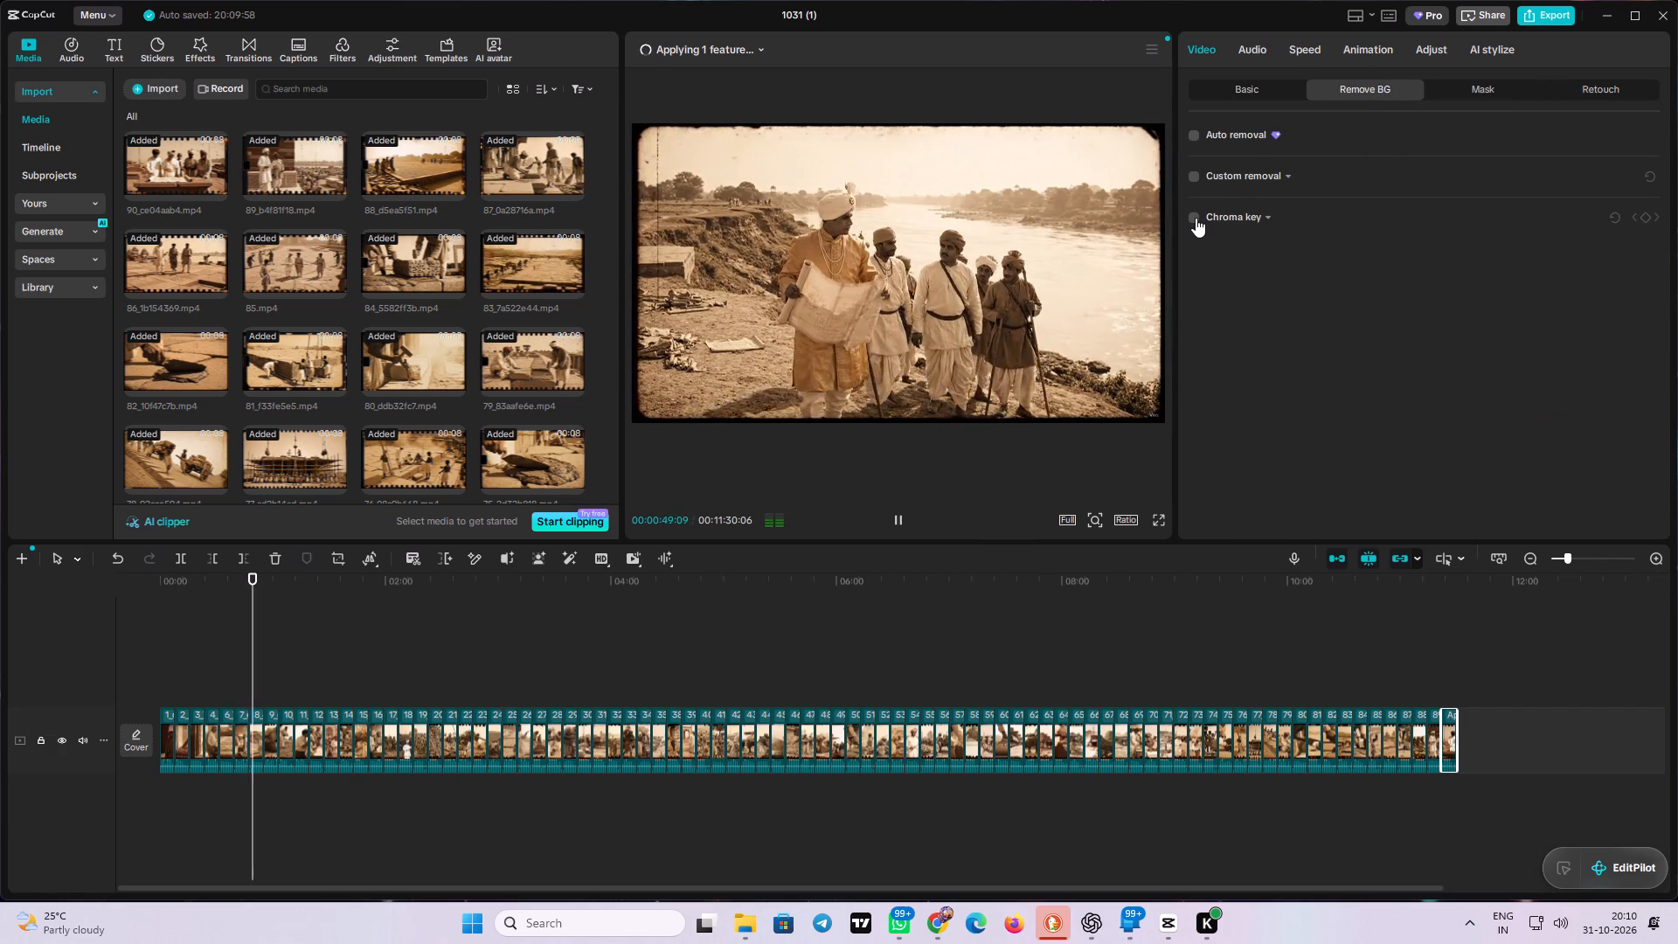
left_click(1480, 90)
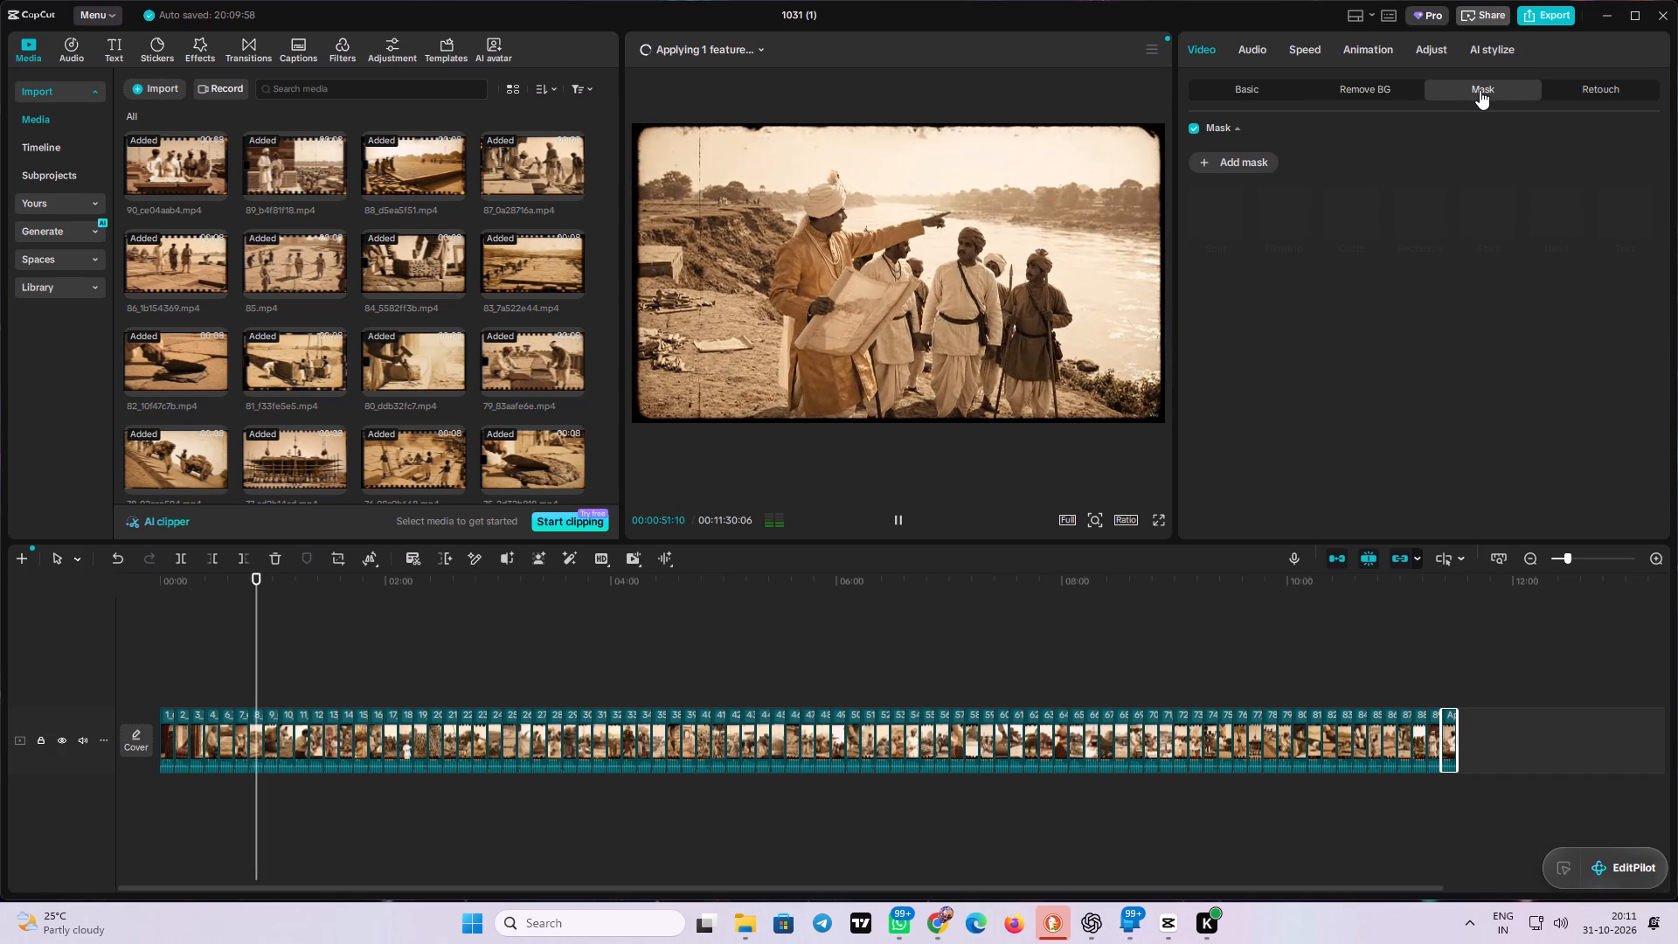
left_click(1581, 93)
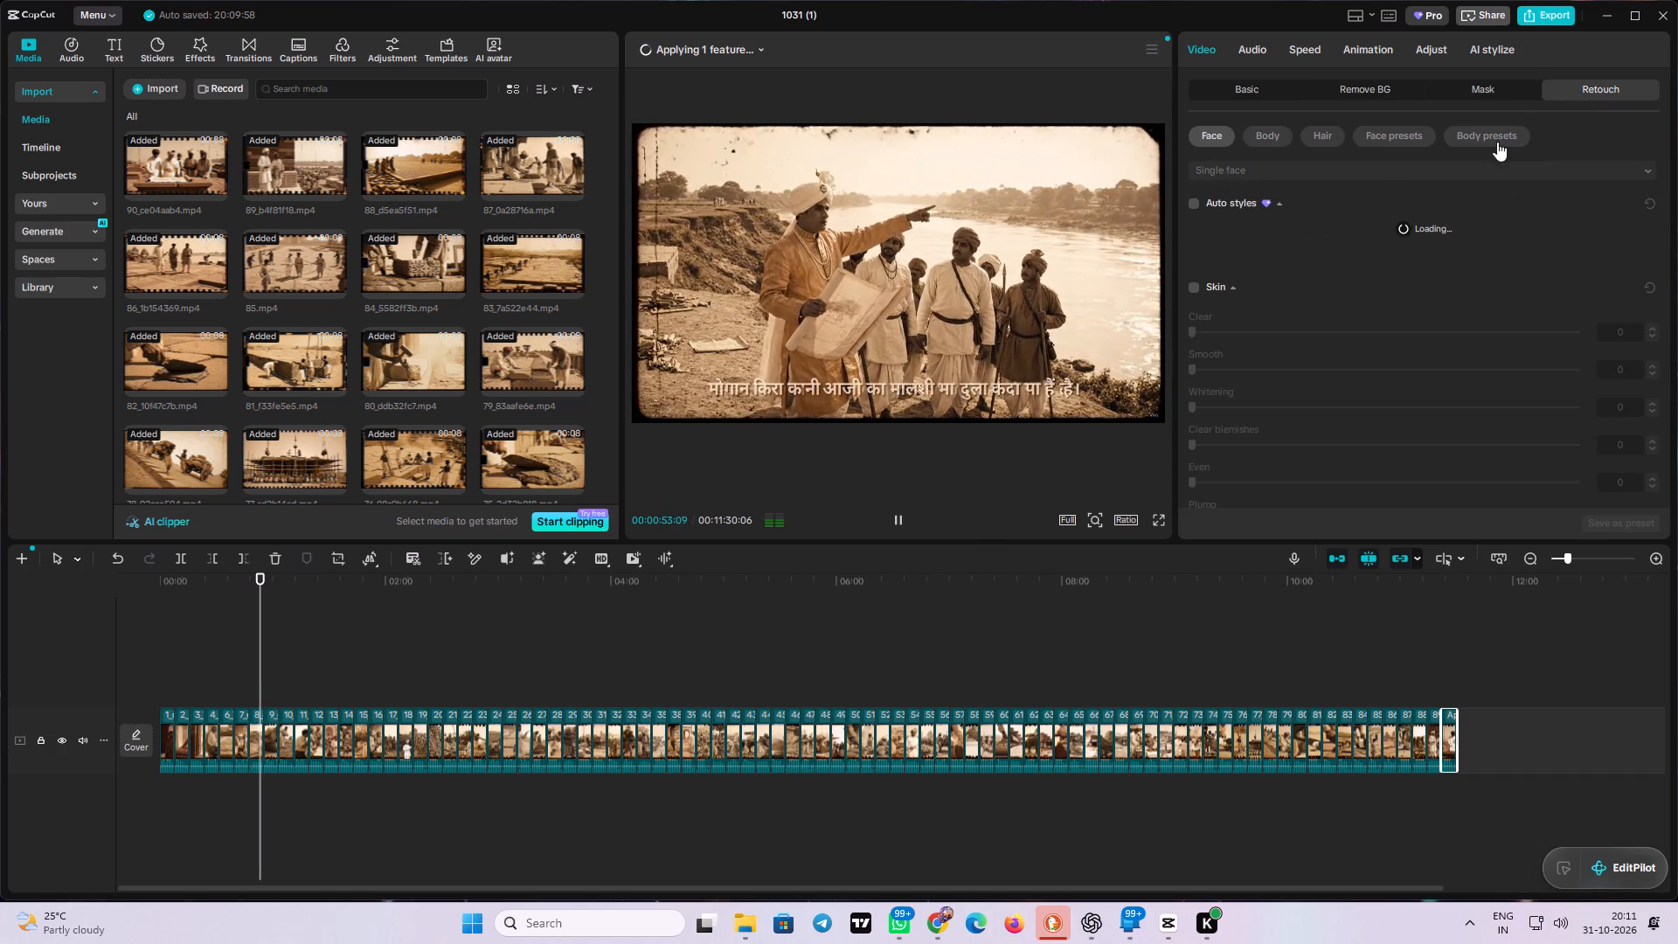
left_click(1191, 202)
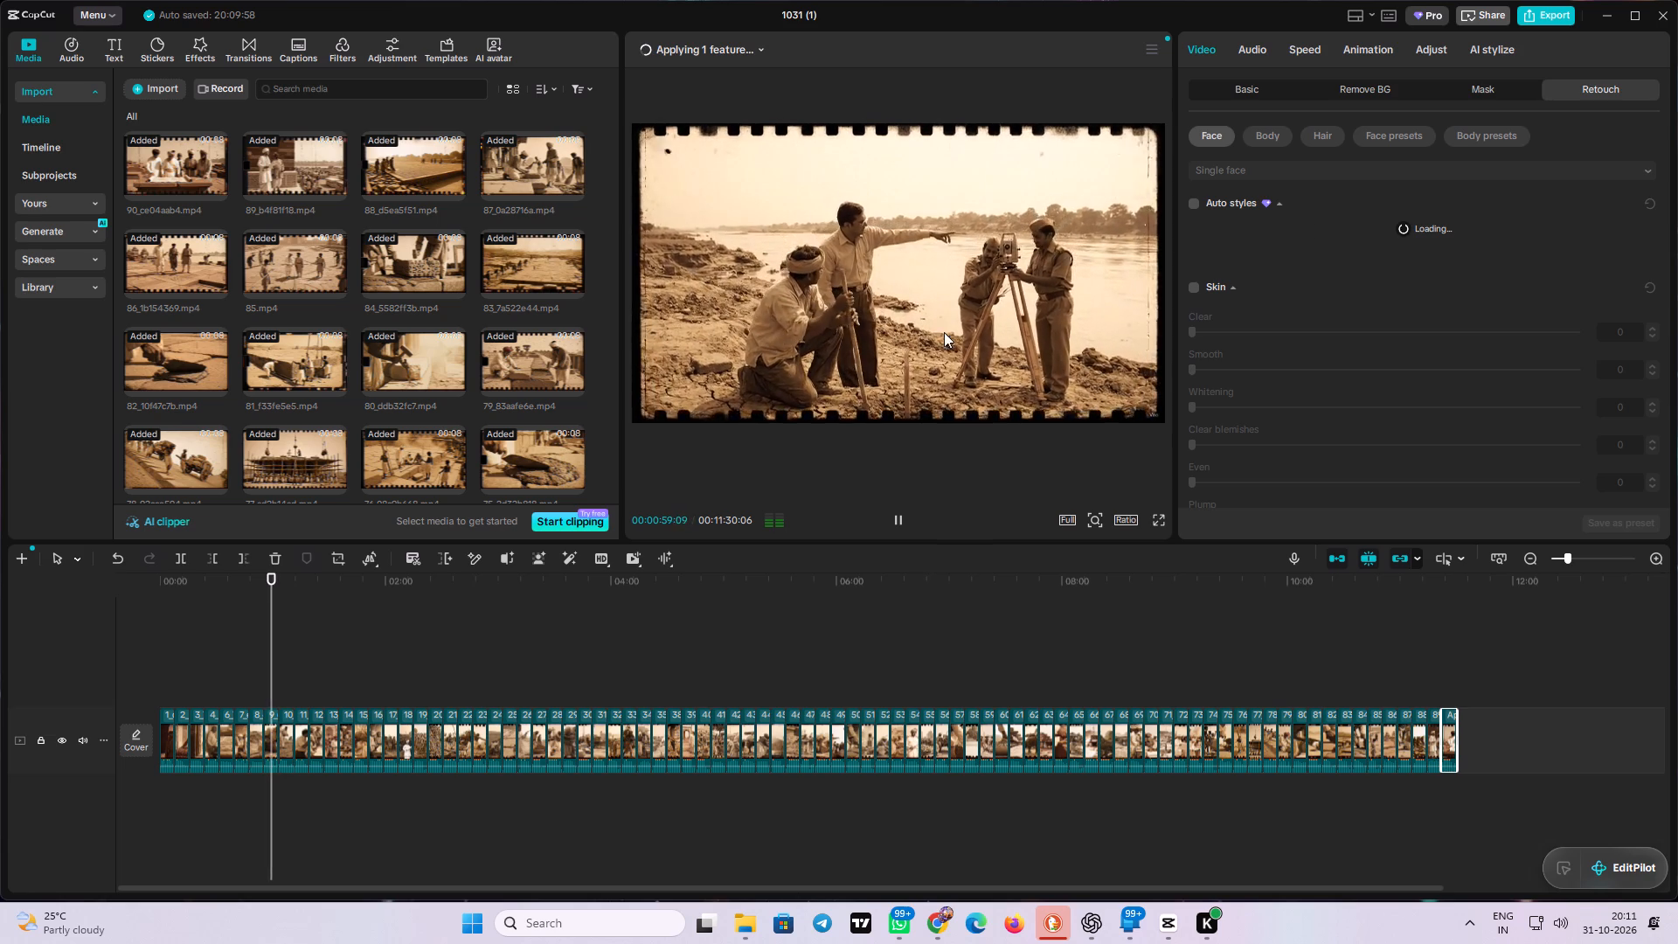
View the playing sequence in full screen.
left_click(1160, 523)
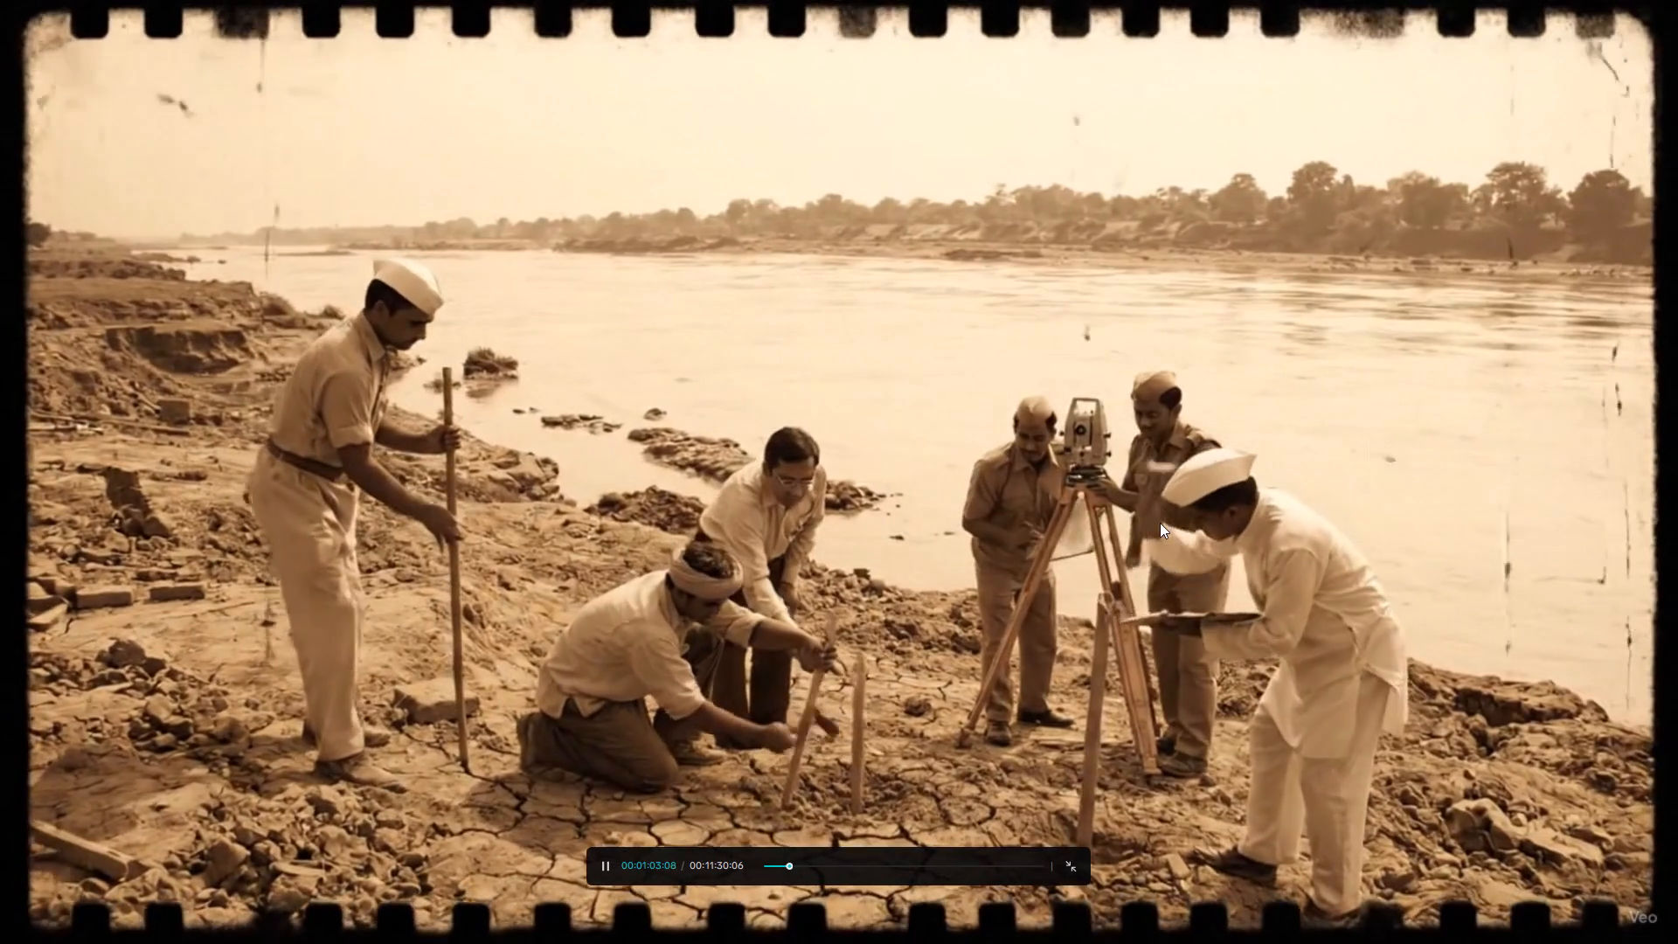
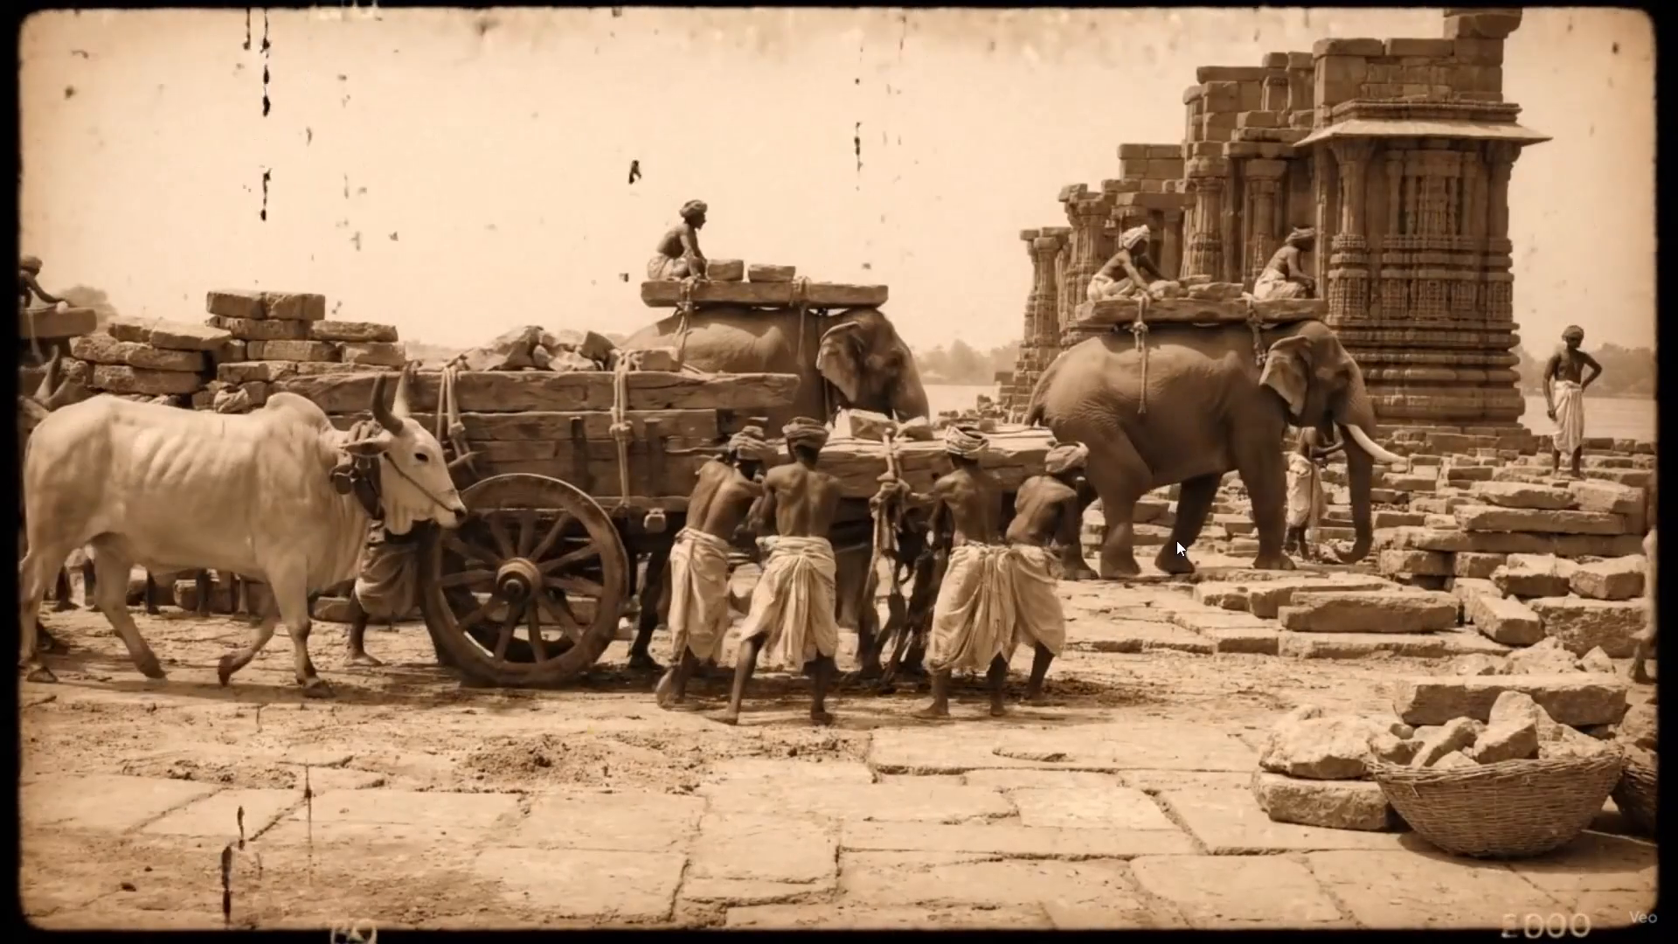
Watch the sequence in full screen until about 00:04:29, and return to the editing workspace.
left_click(973, 712)
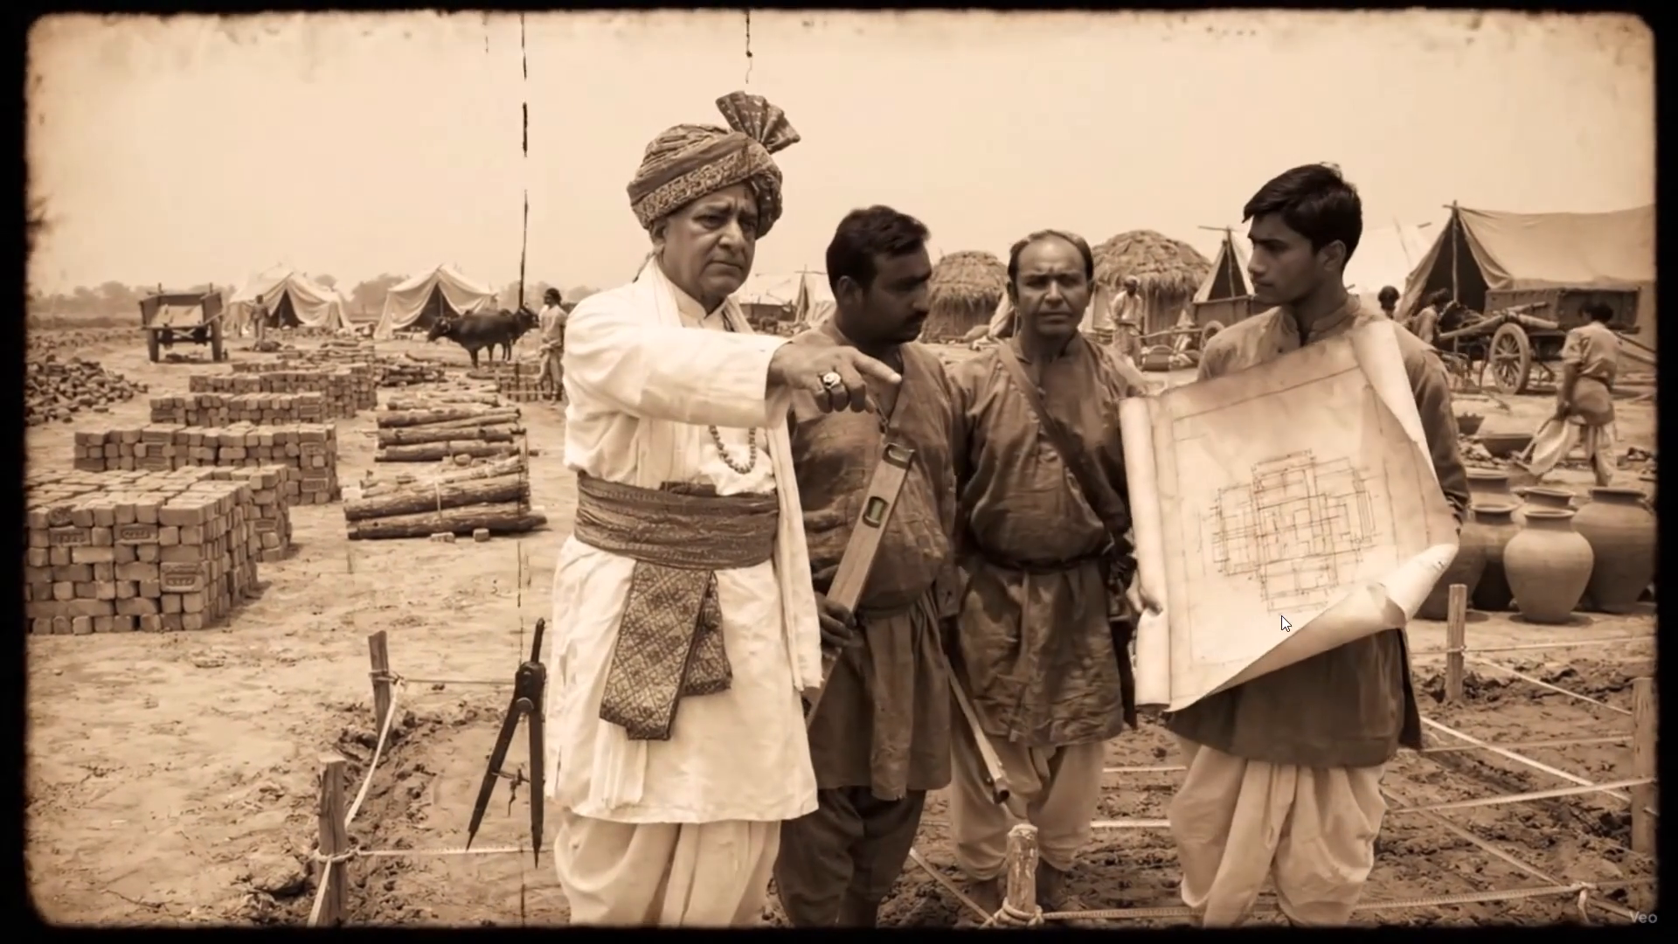
left_click(995, 759)
left_click(1072, 860)
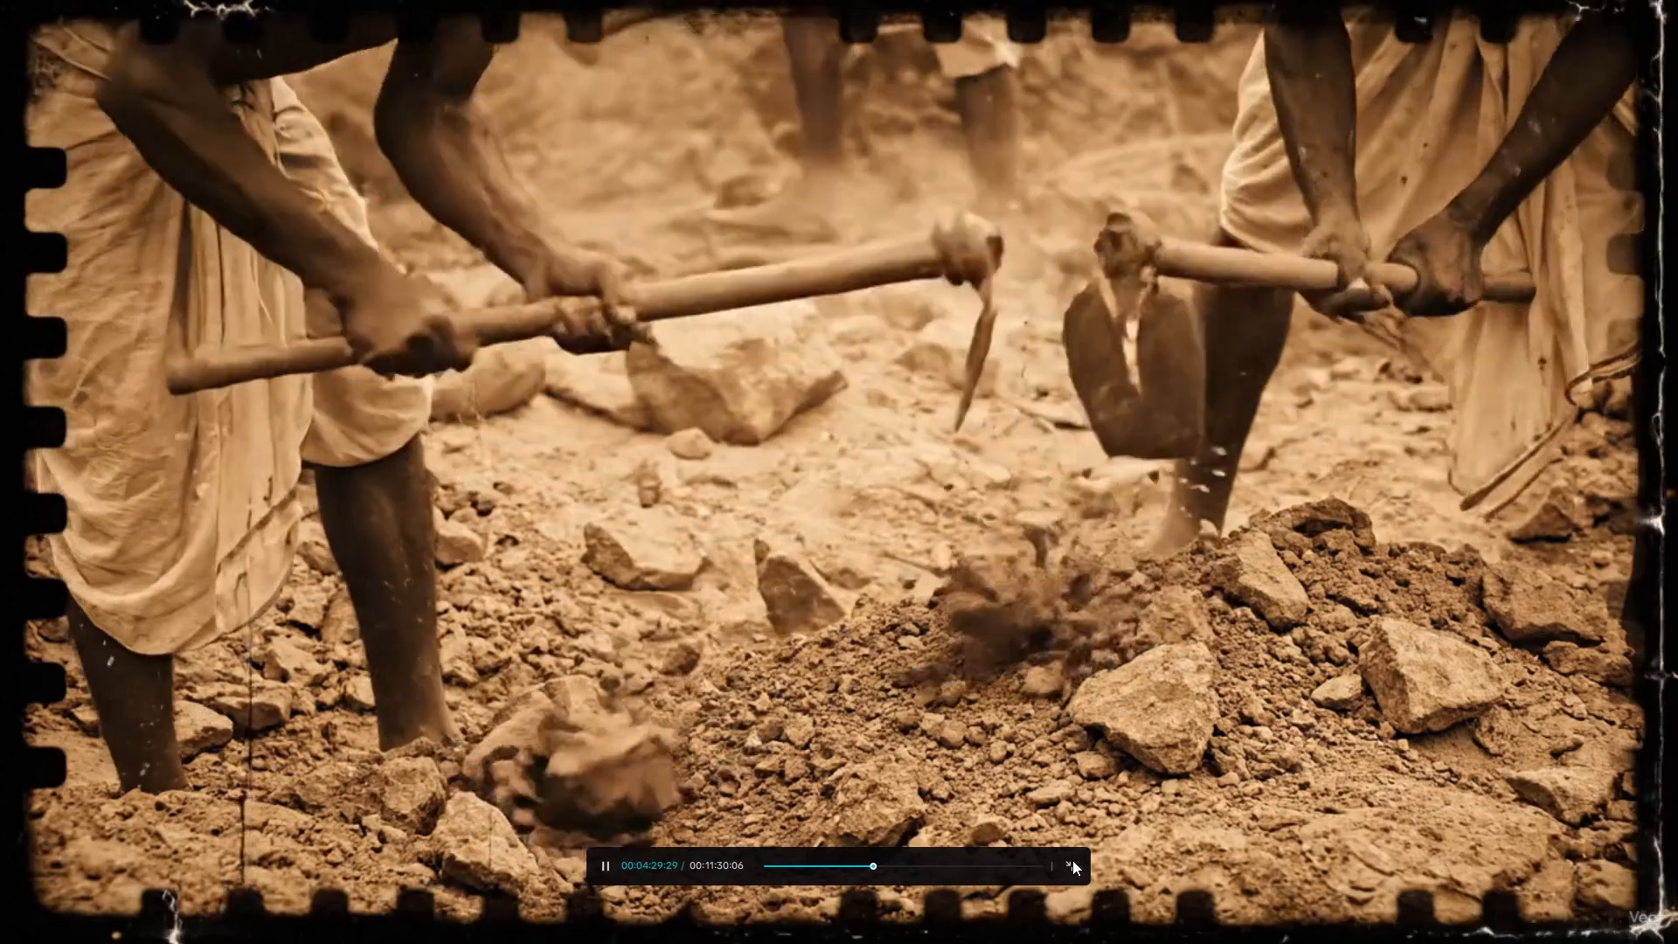
Sample the sequence at about 00:06:28 and 00:04:05, and resume the preview from about 00:04:32.
scroll(919, 566, "down", 1)
scroll(960, 717, "down", 1)
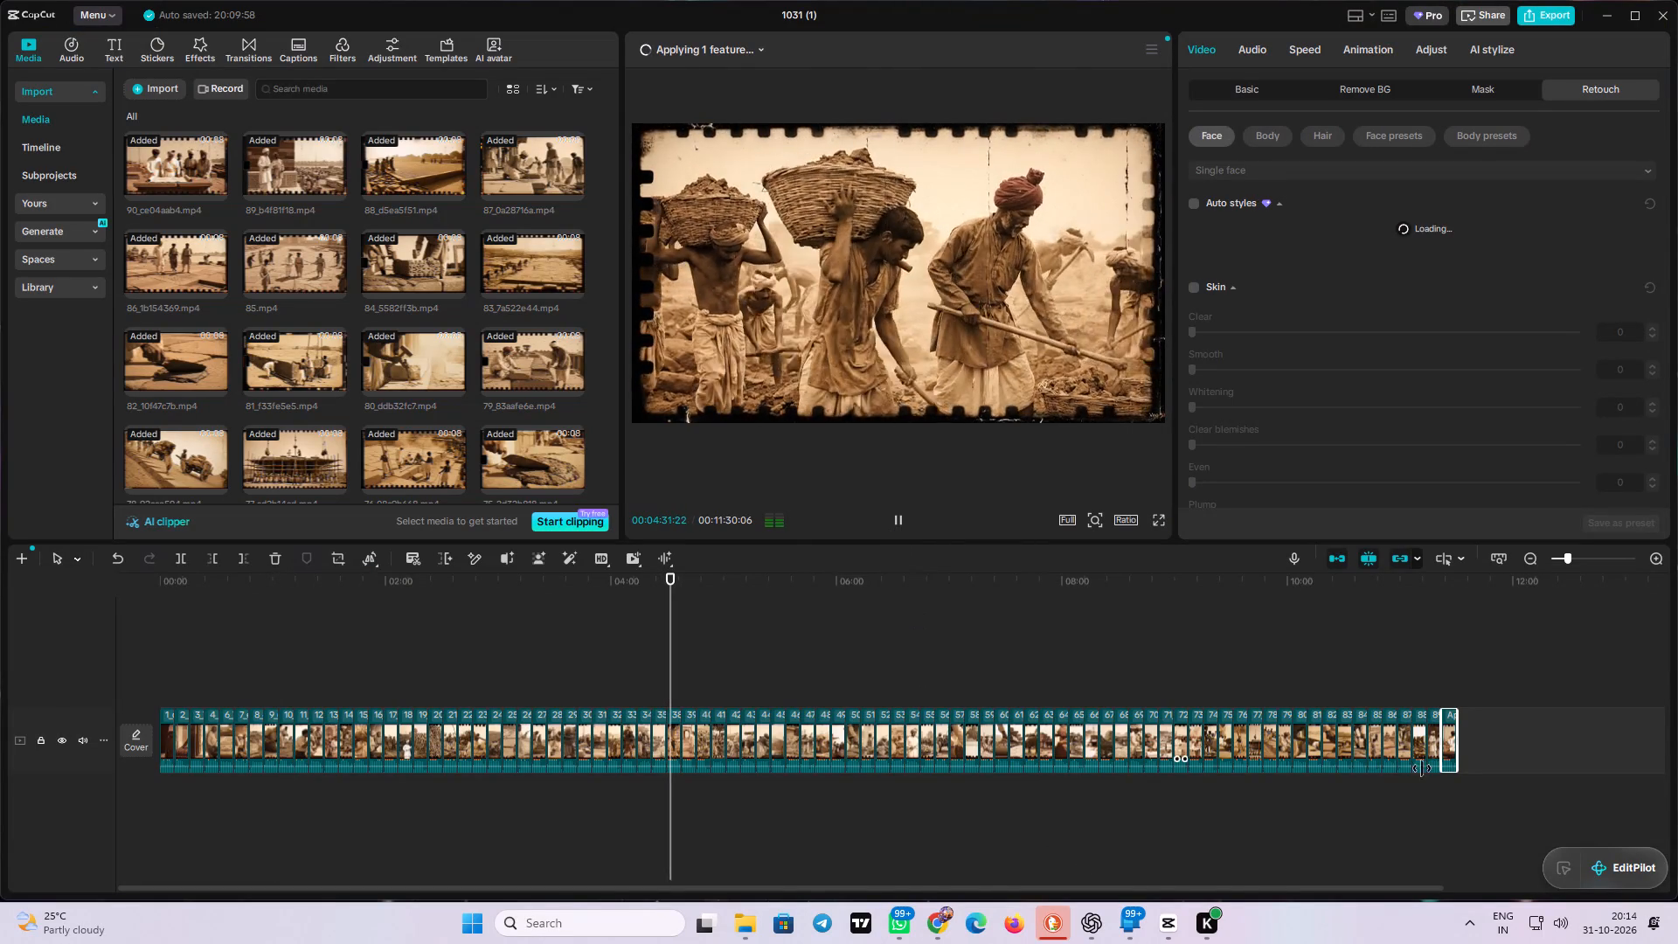
left_click(893, 836)
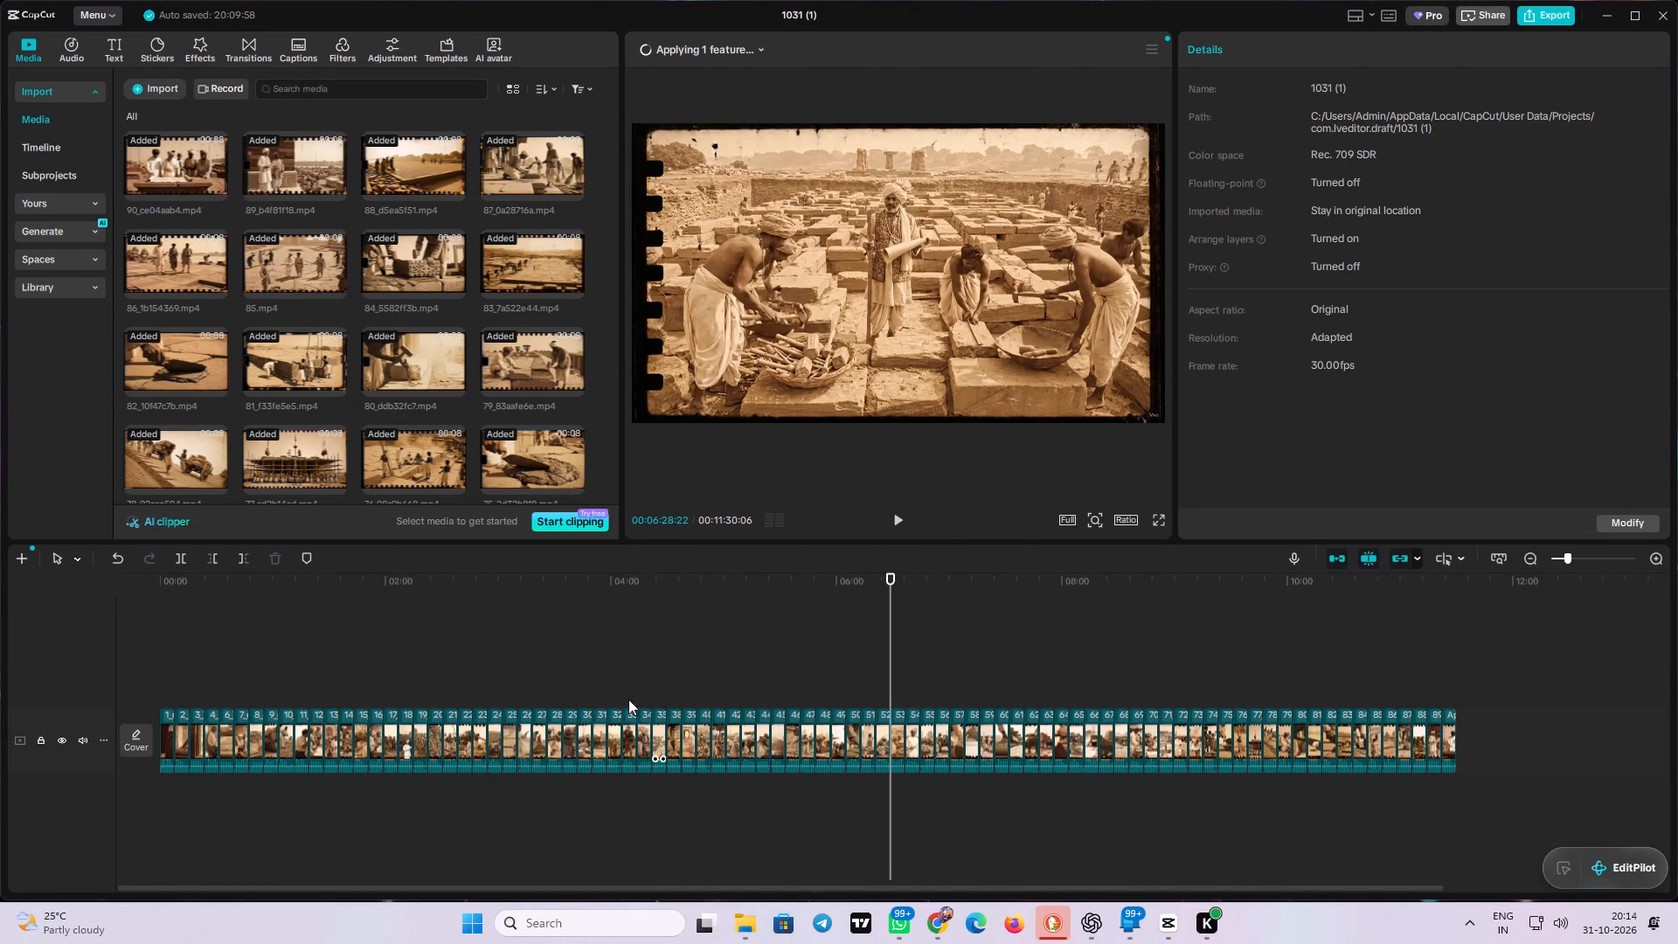
left_click(618, 679)
left_click(893, 518)
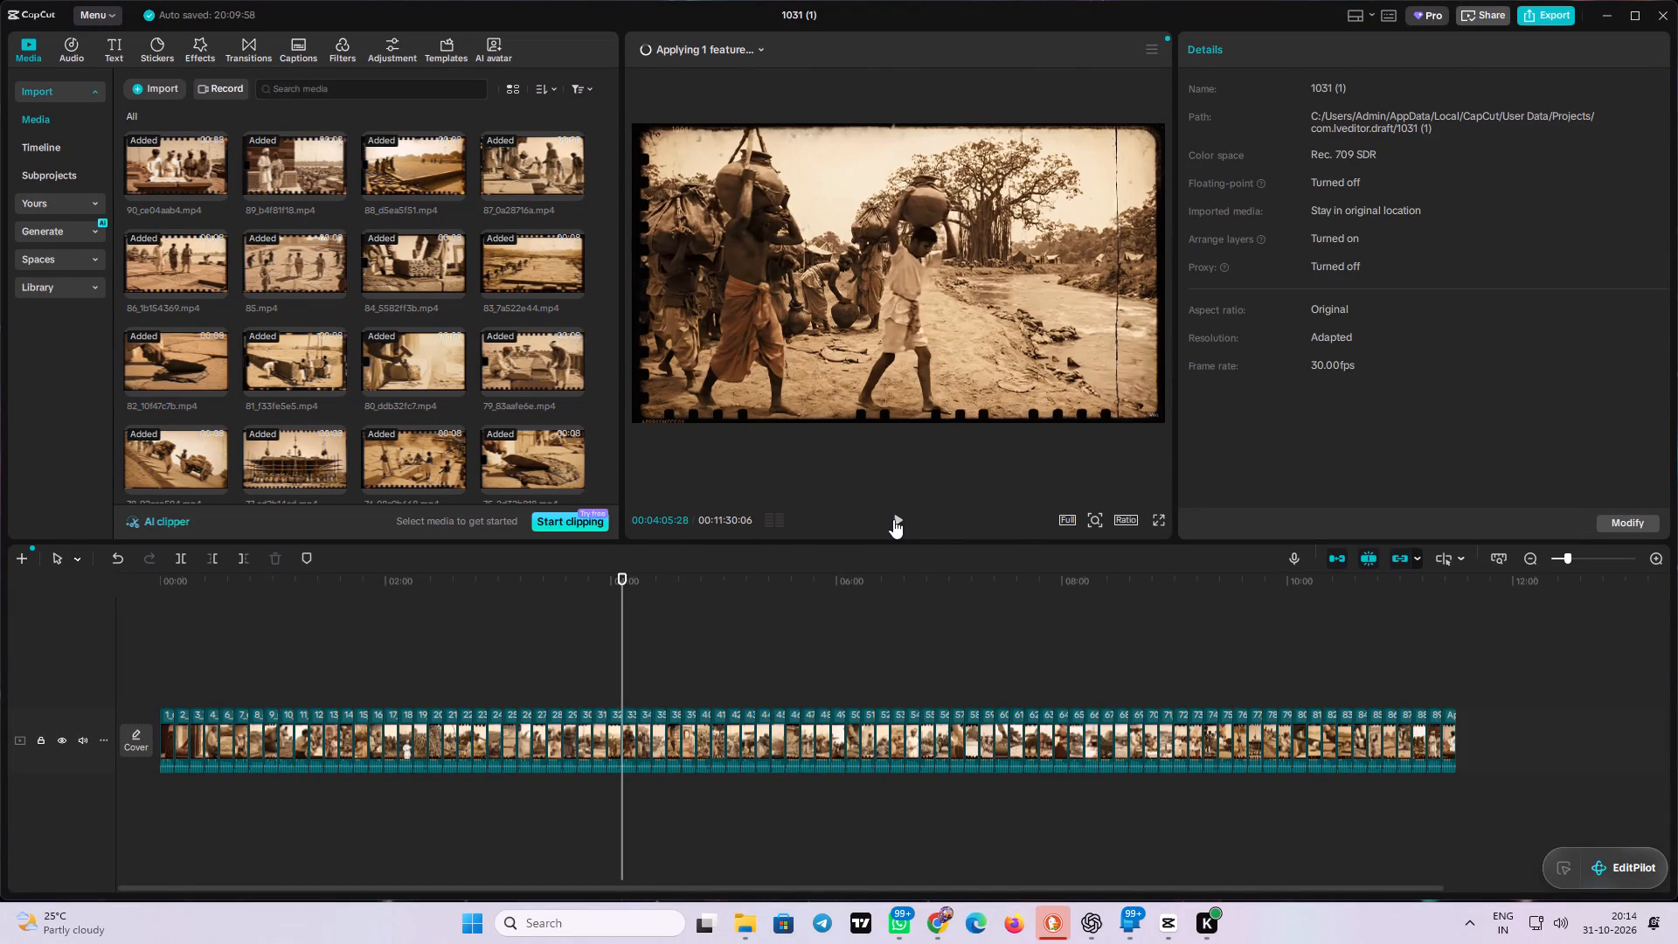
left_click(674, 609)
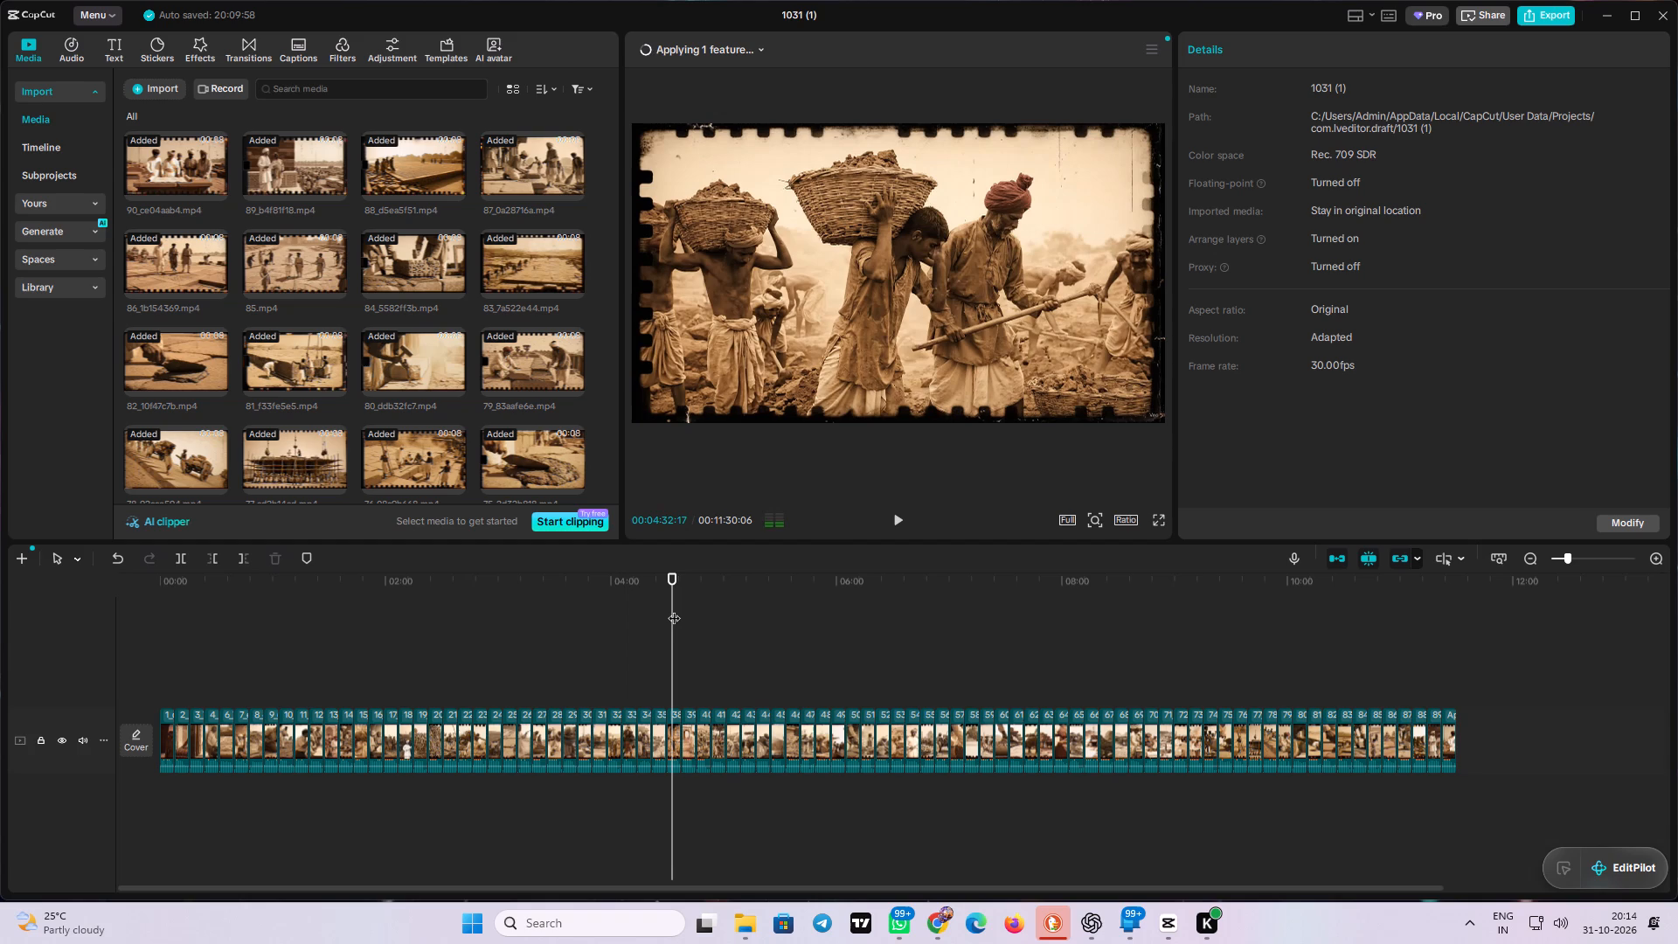
left_click(893, 531)
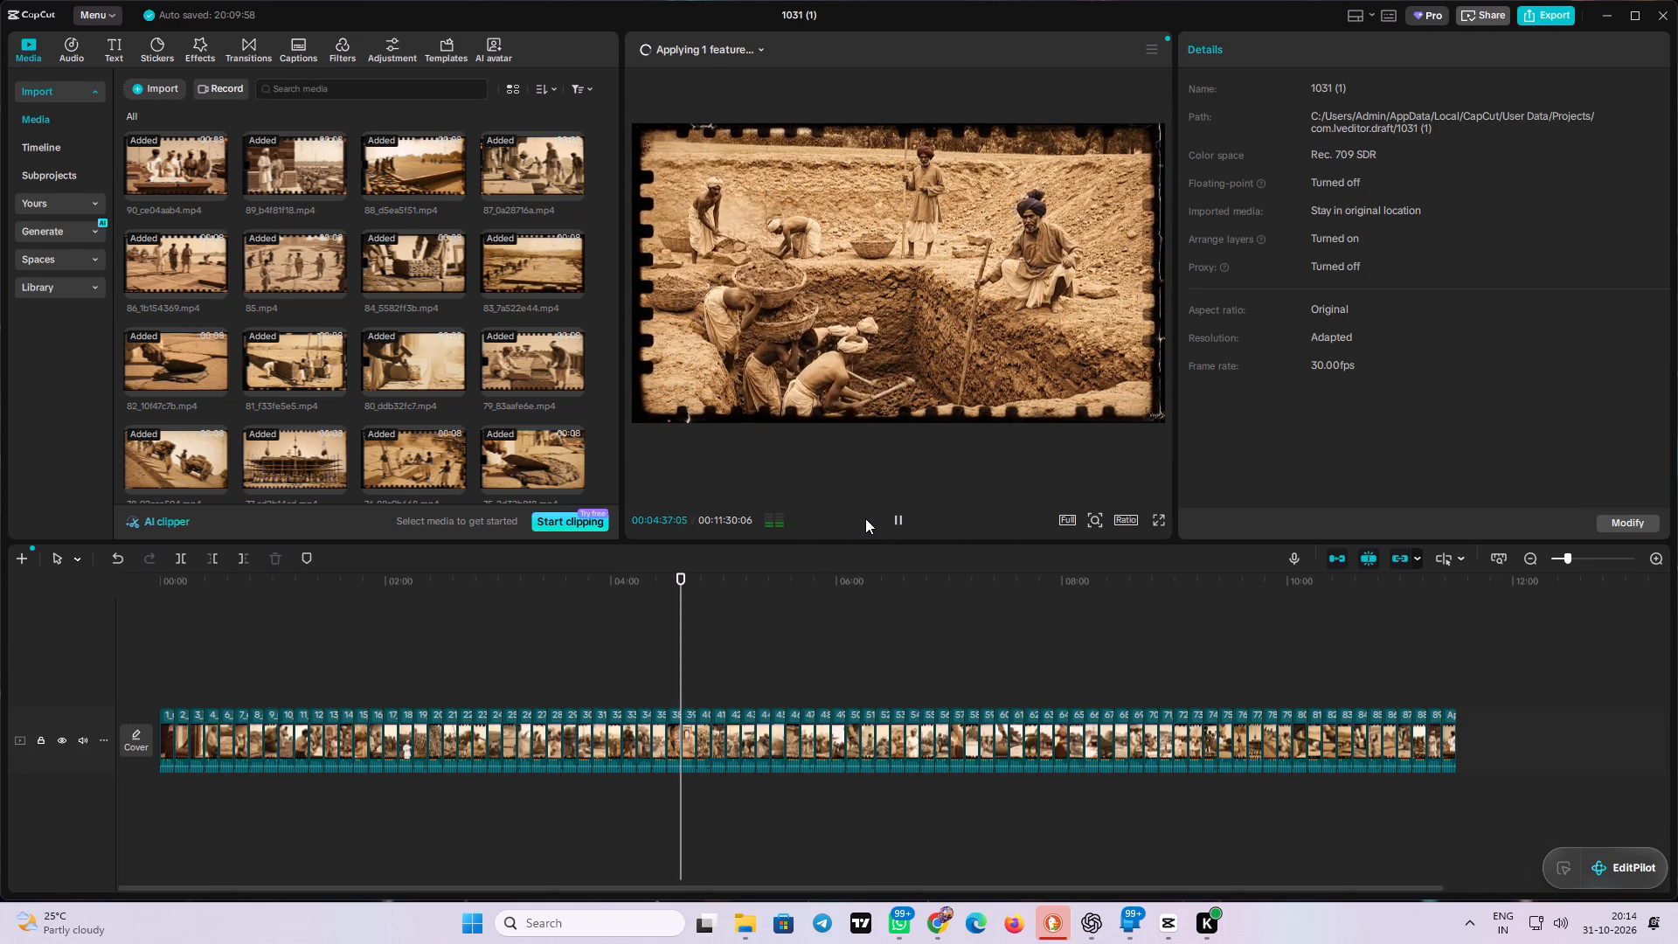
Look through the imported media clips down to the lowest-numbered ones while the preview plays.
scroll(463, 448, "down", 3)
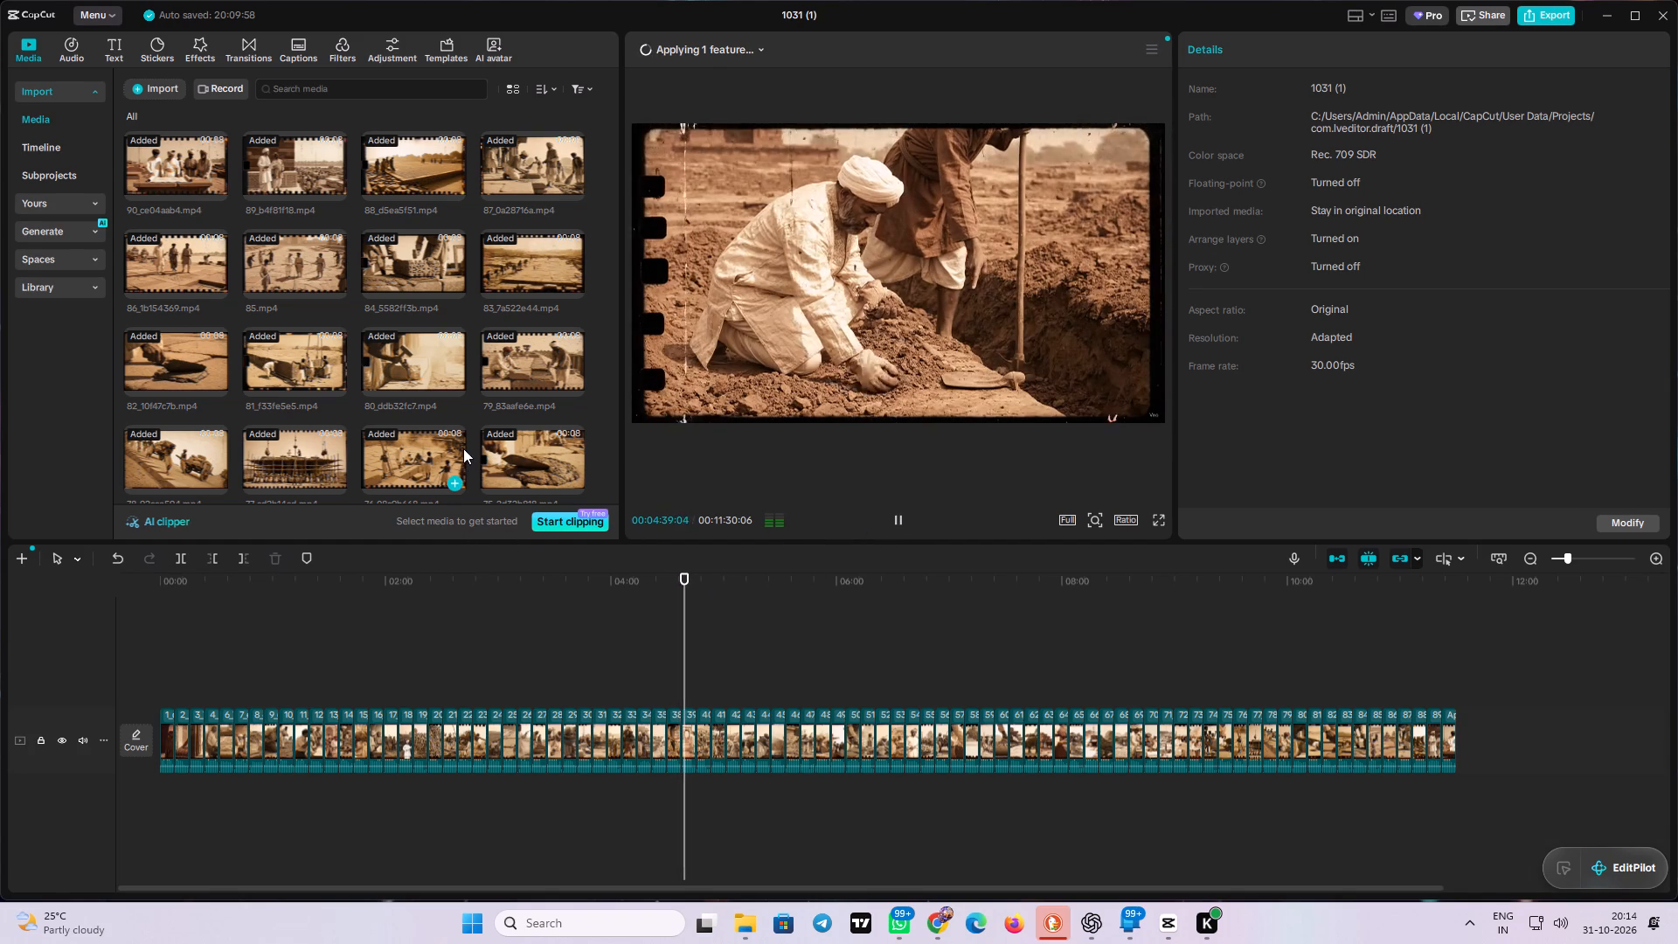
scroll(463, 446, "down", 11)
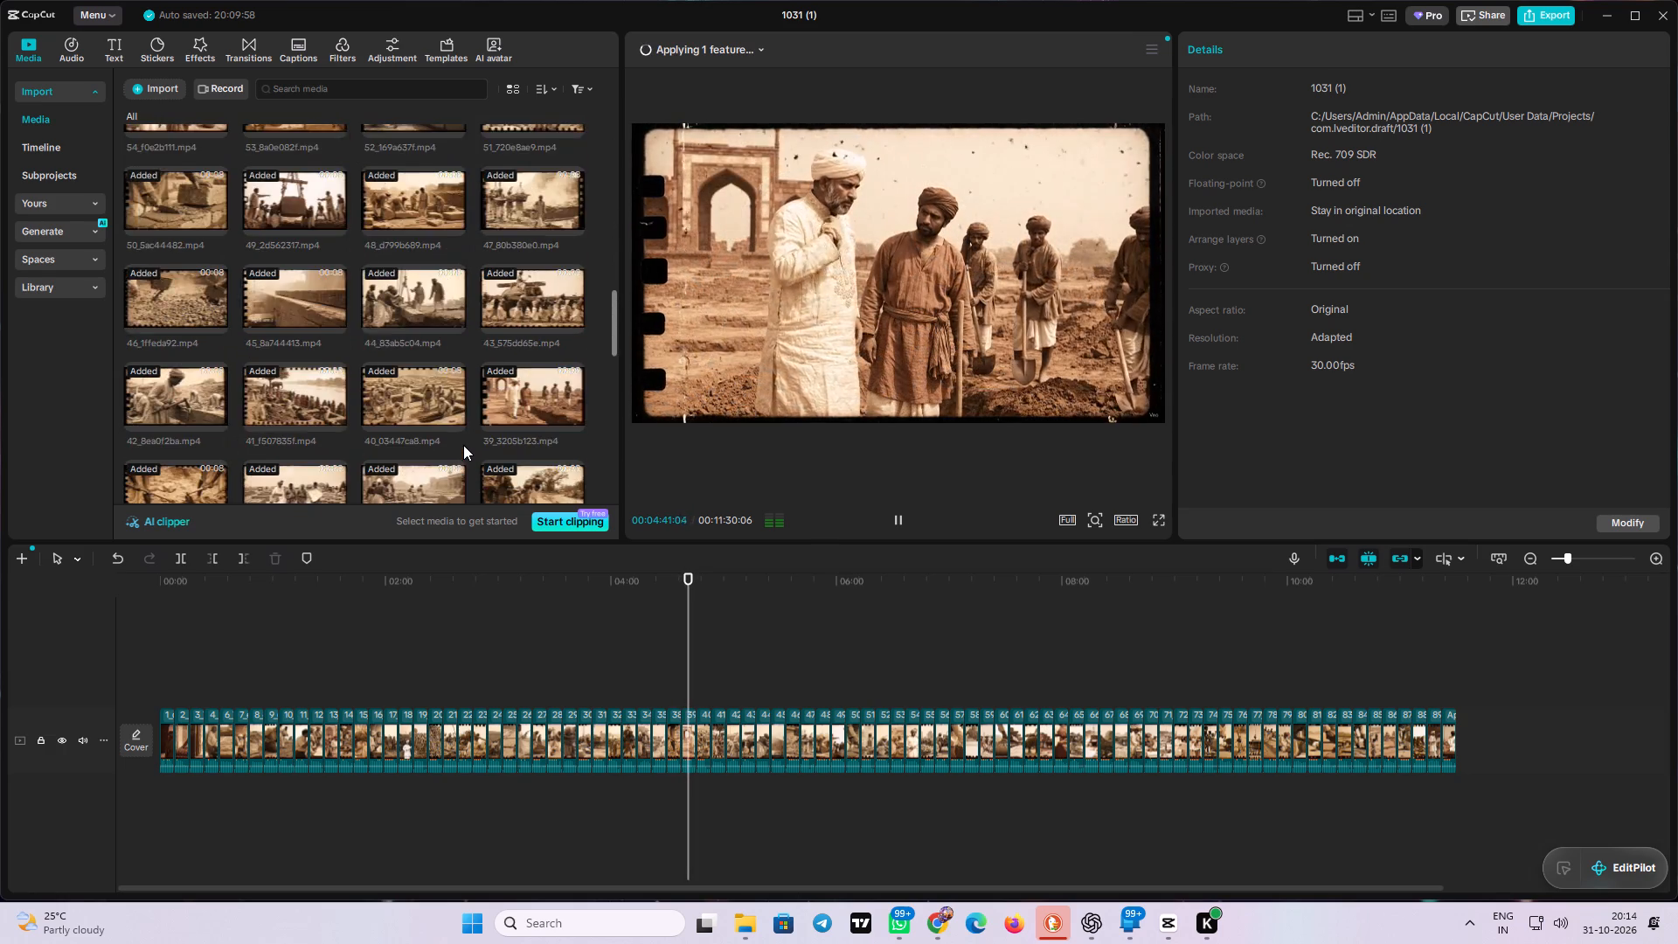
scroll(463, 445, "down", 8)
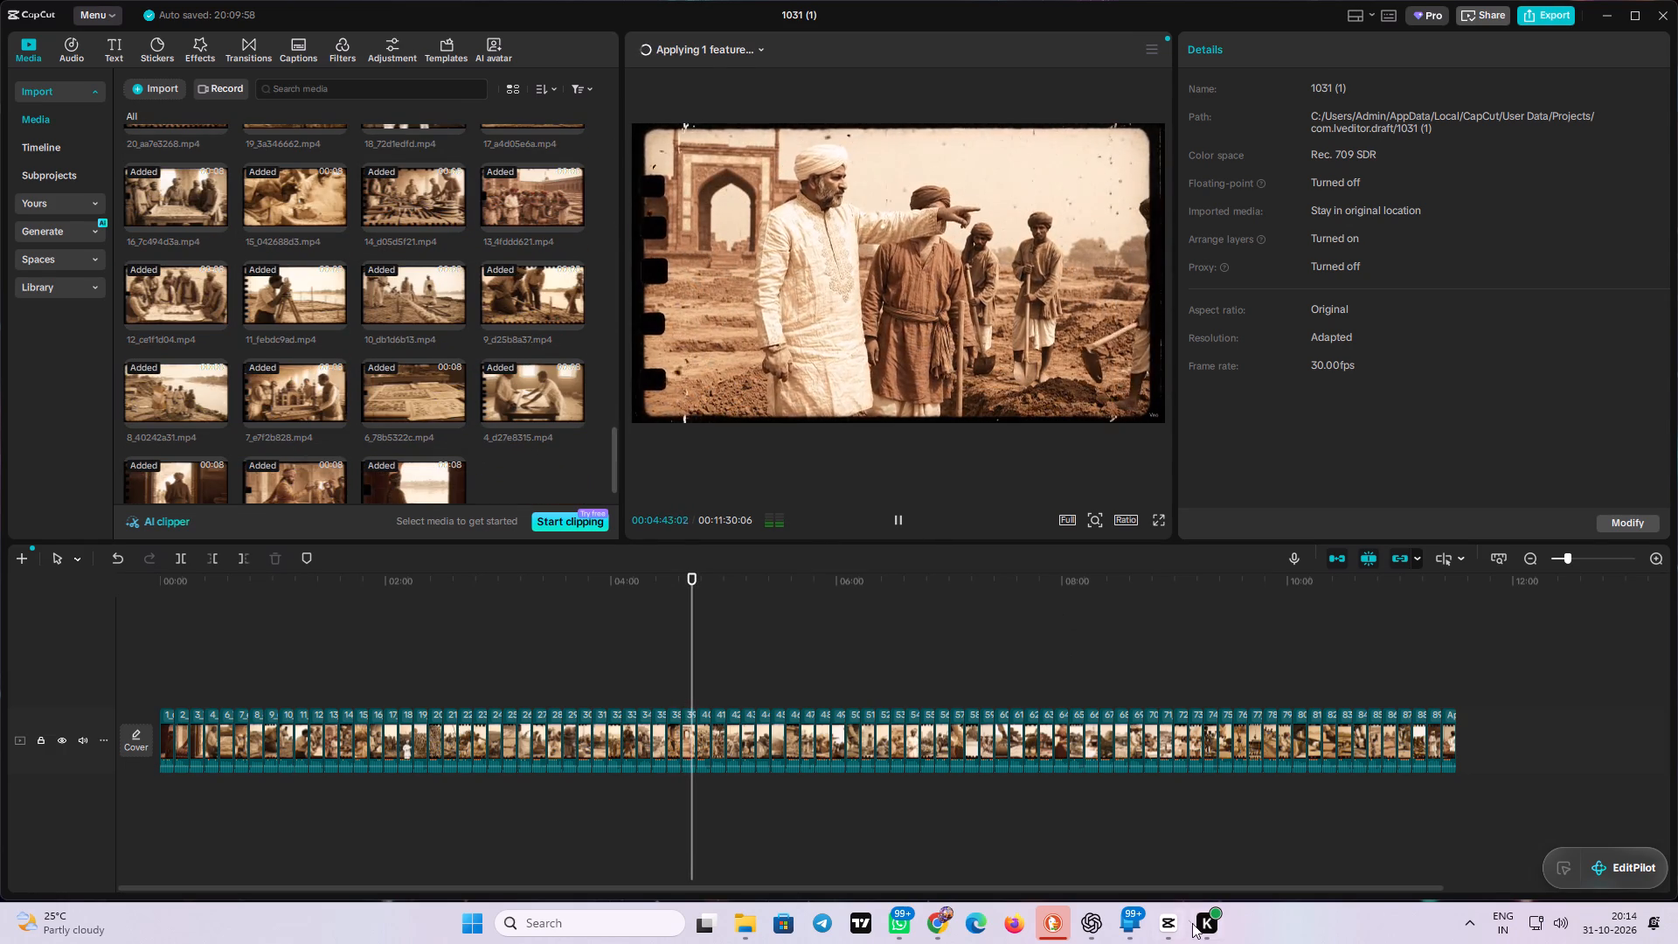
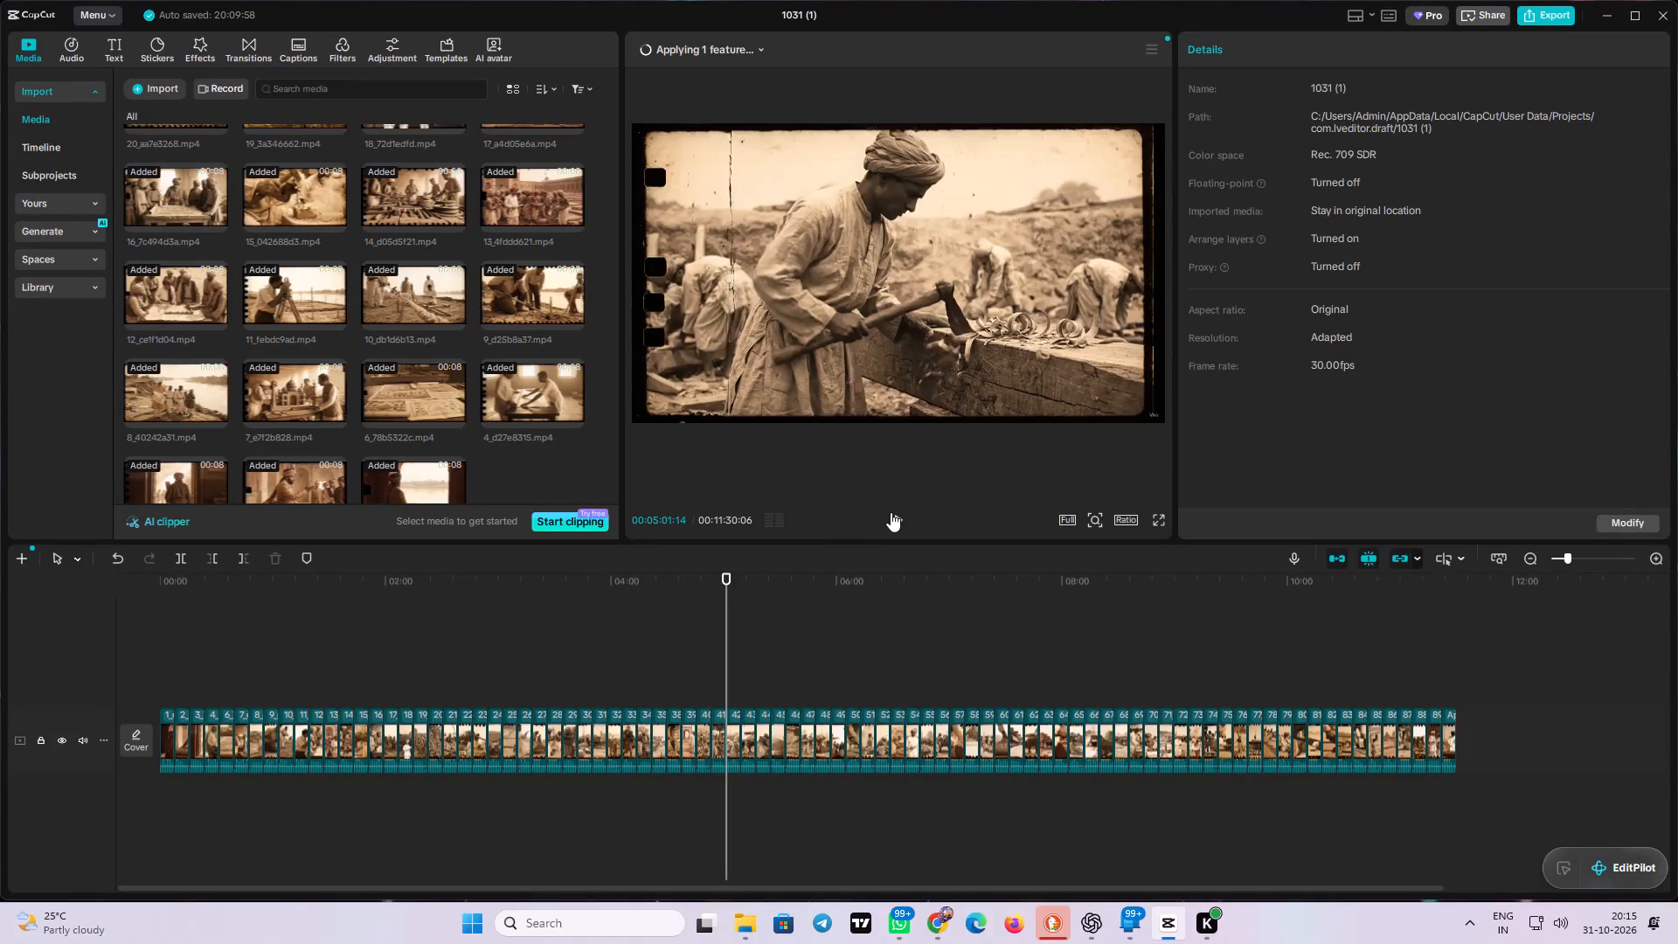
Jump ahead in the sequence to about 00:05:41 and resume the preview from there.
left_click(893, 512)
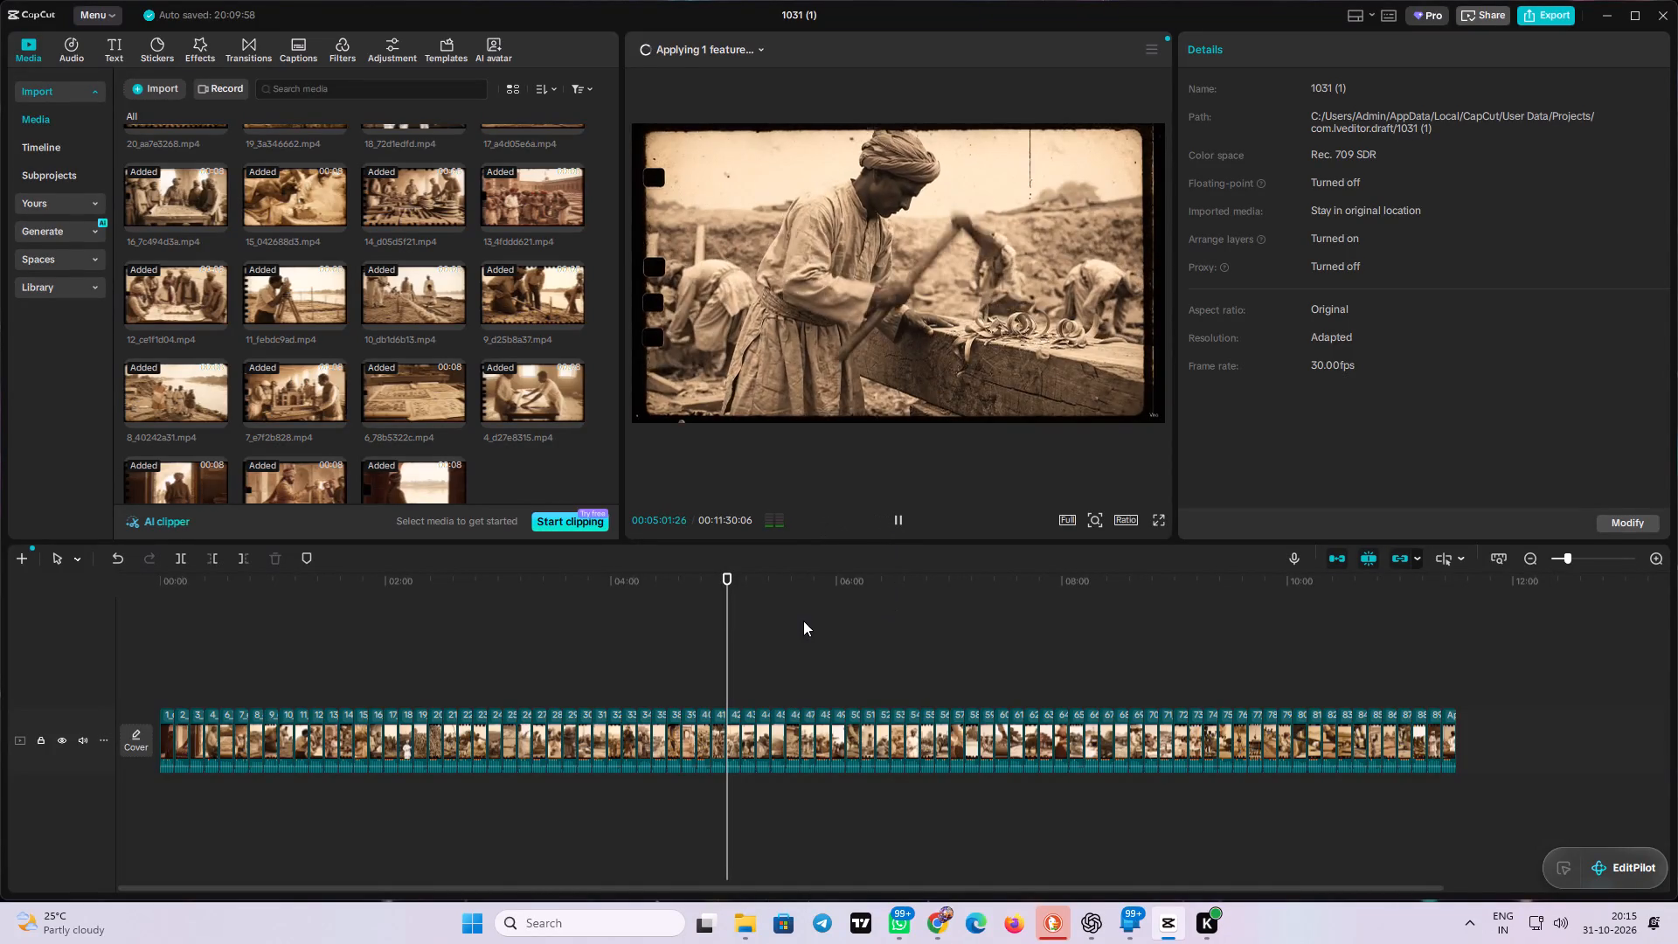
left_click(773, 621)
left_click(796, 621)
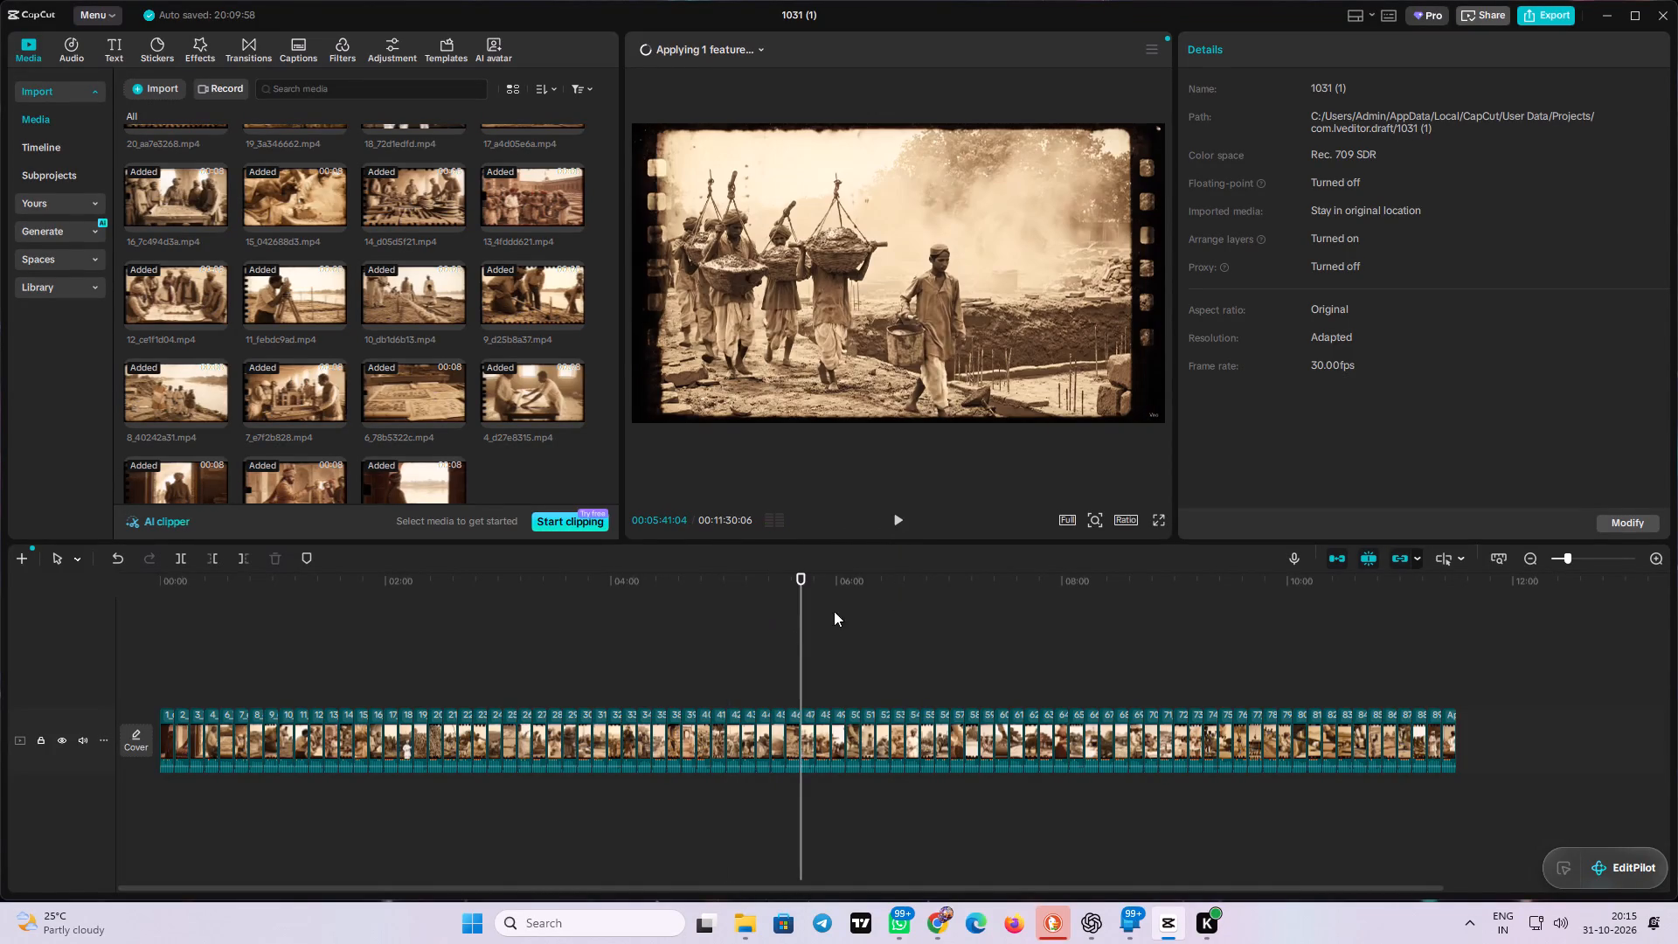
left_click(895, 521)
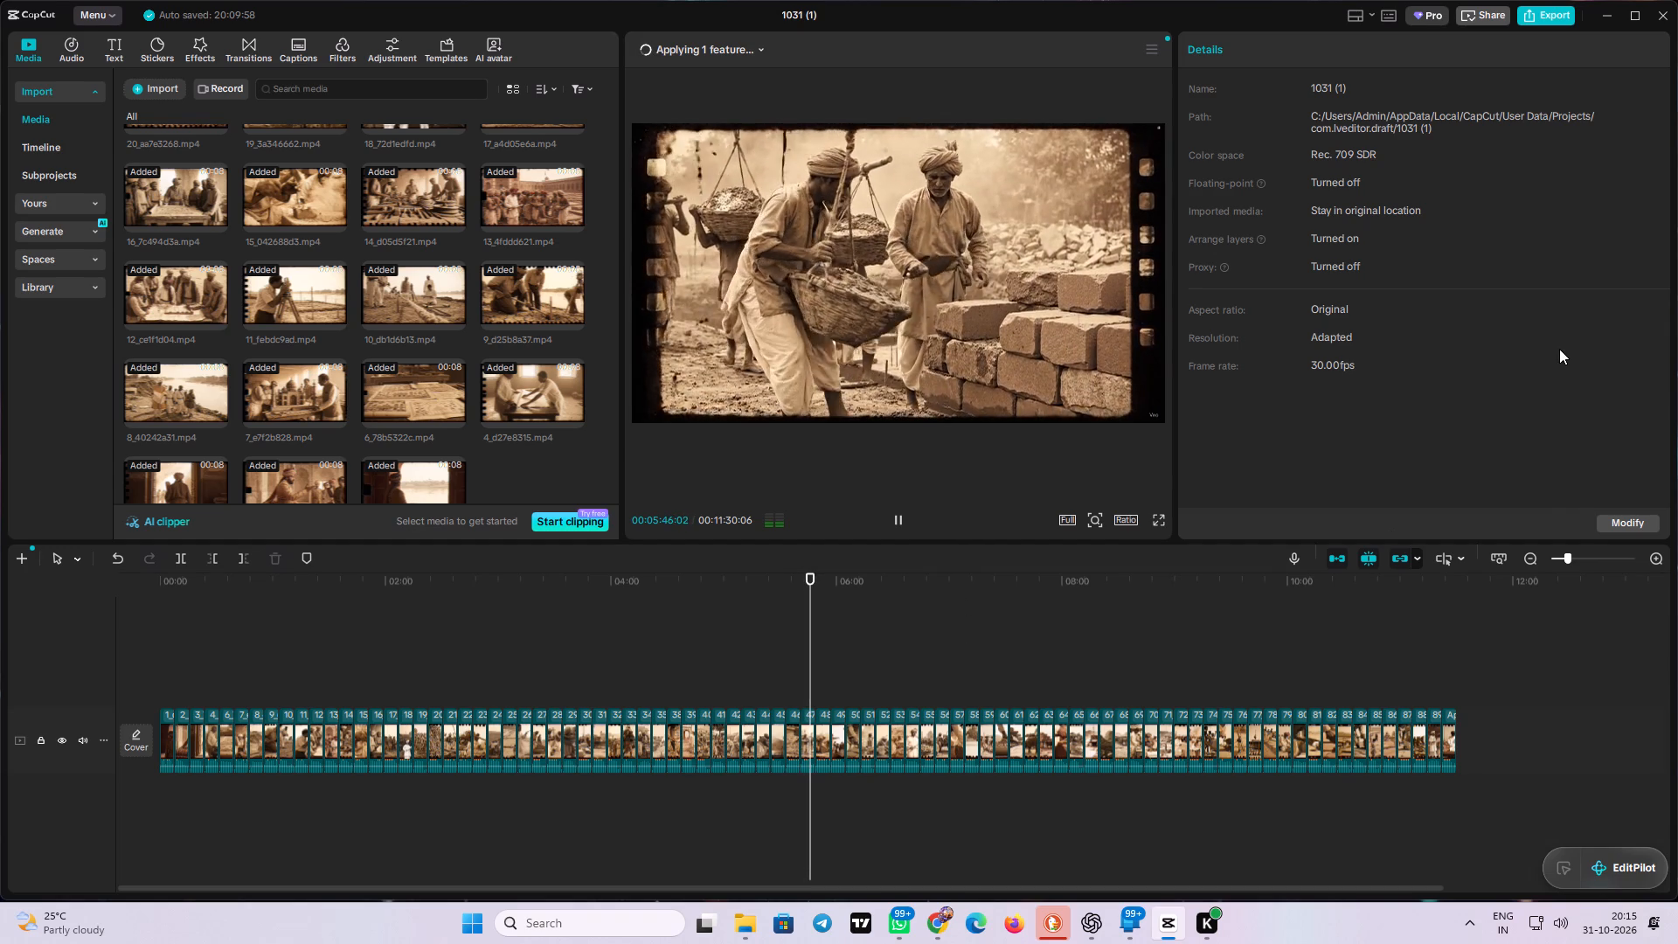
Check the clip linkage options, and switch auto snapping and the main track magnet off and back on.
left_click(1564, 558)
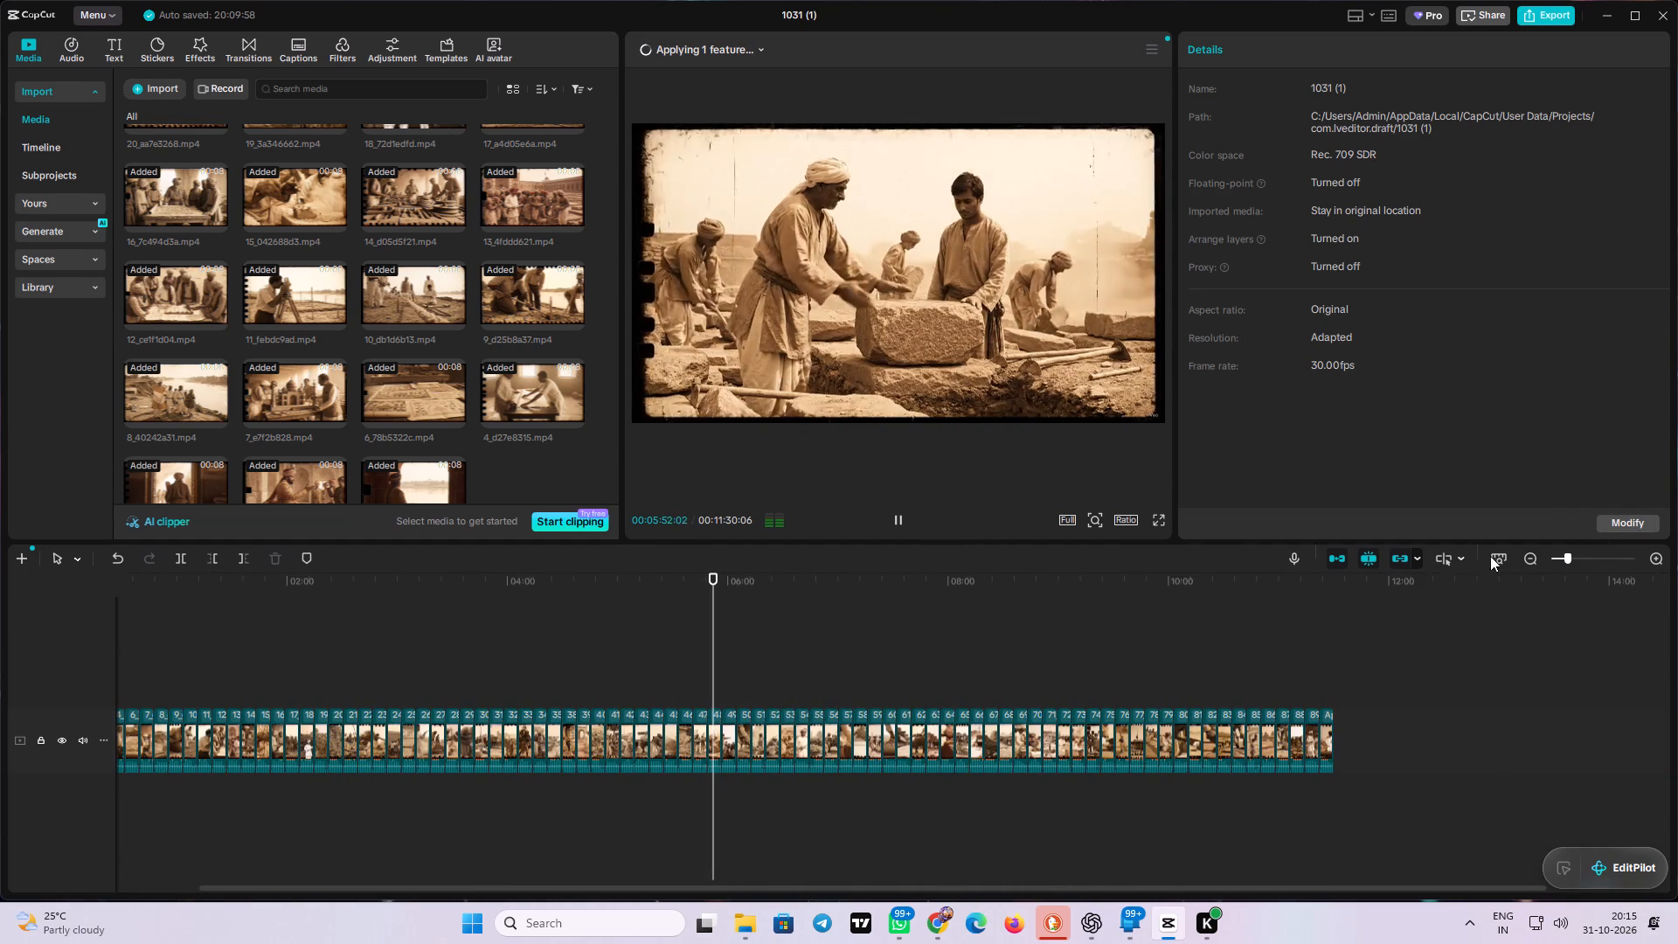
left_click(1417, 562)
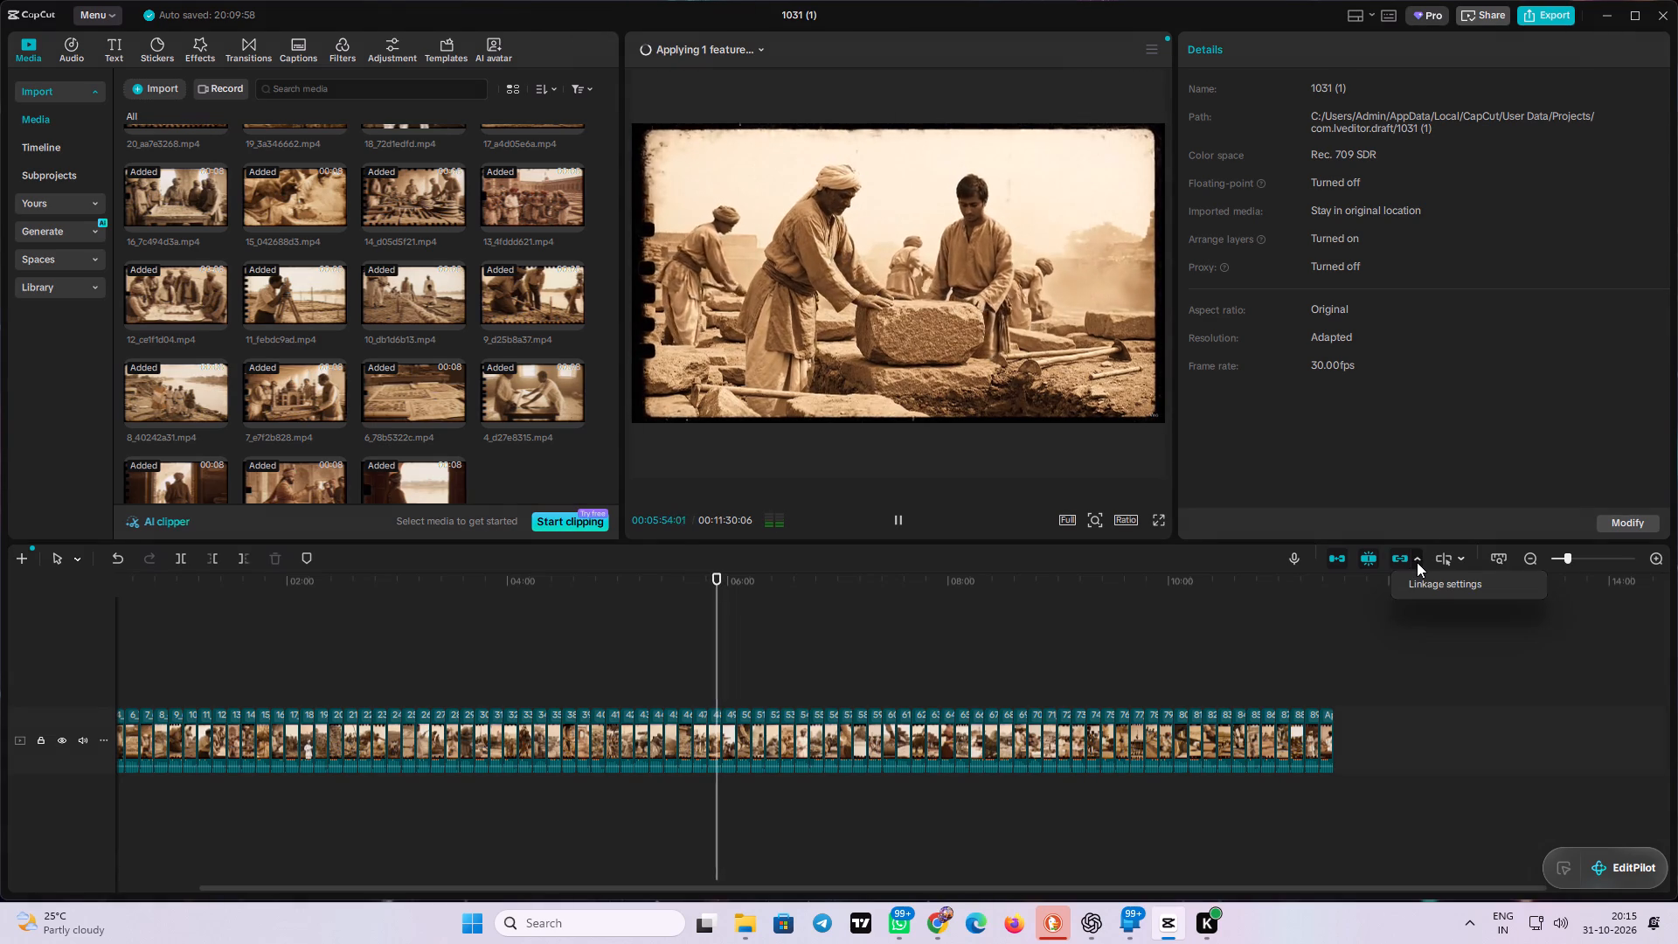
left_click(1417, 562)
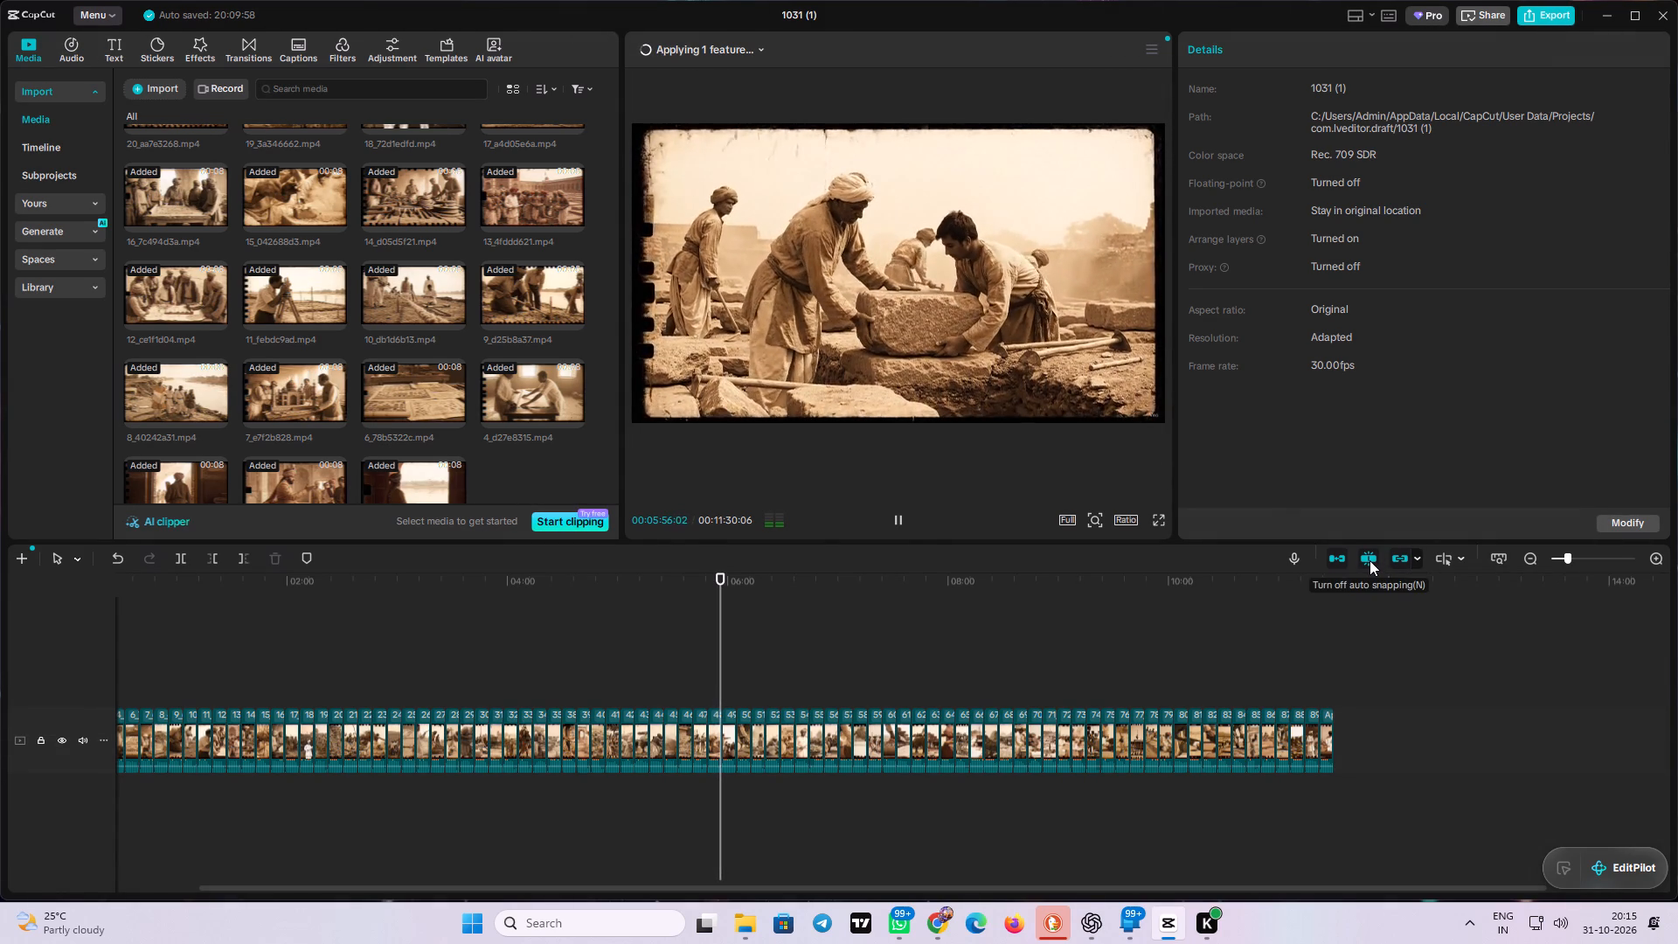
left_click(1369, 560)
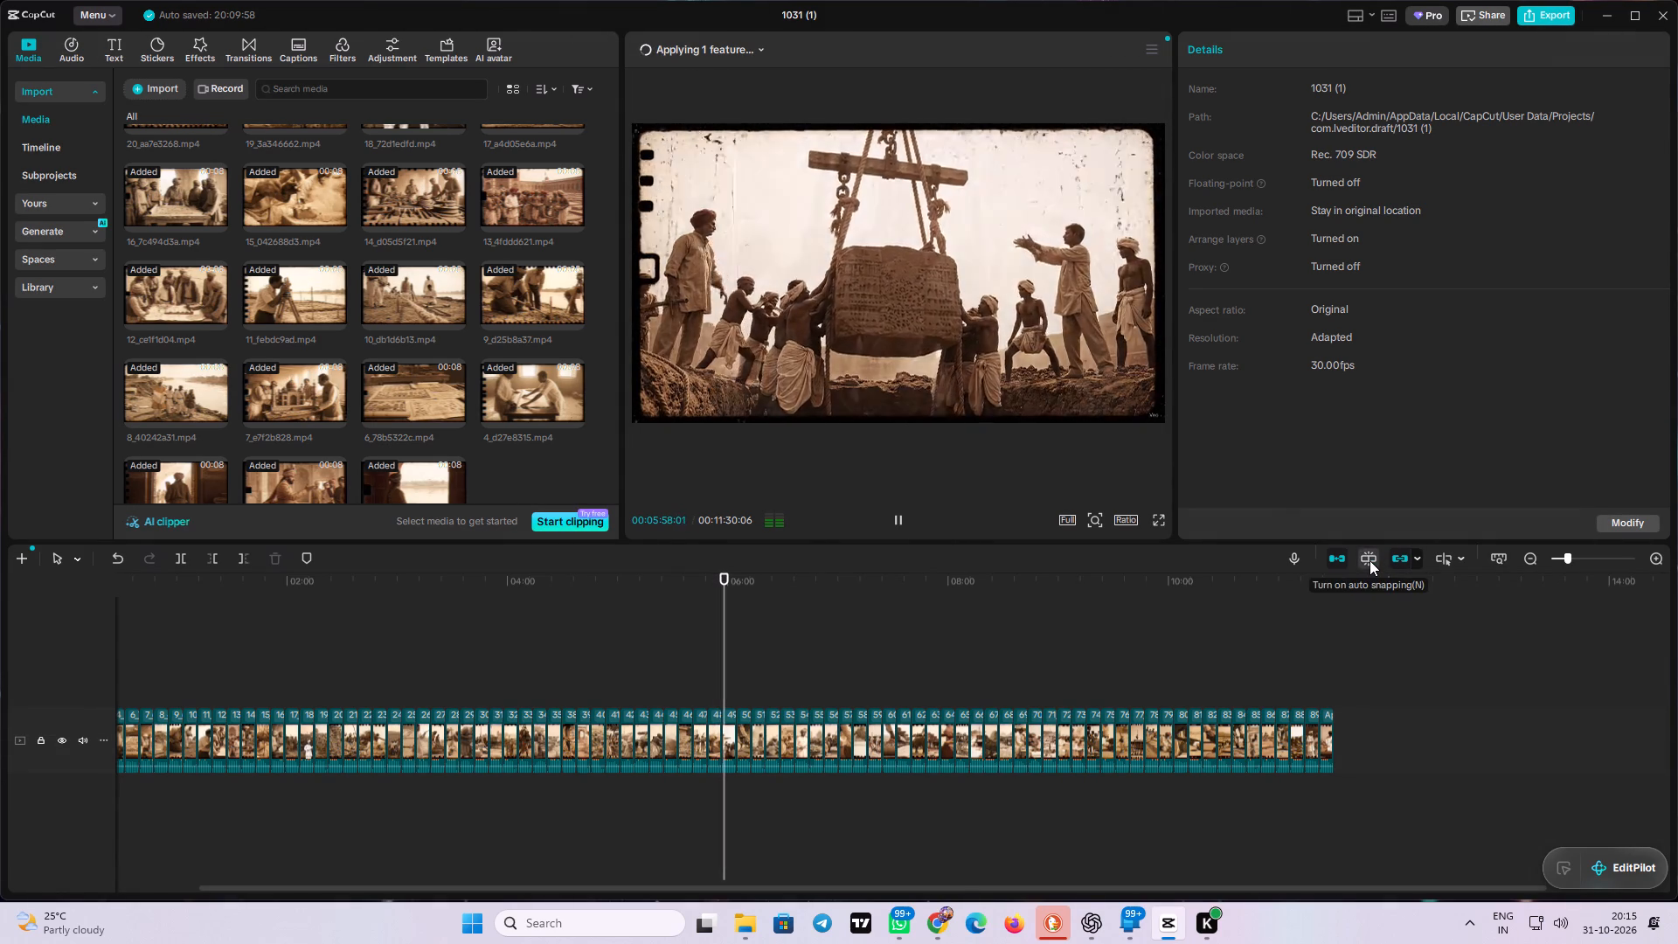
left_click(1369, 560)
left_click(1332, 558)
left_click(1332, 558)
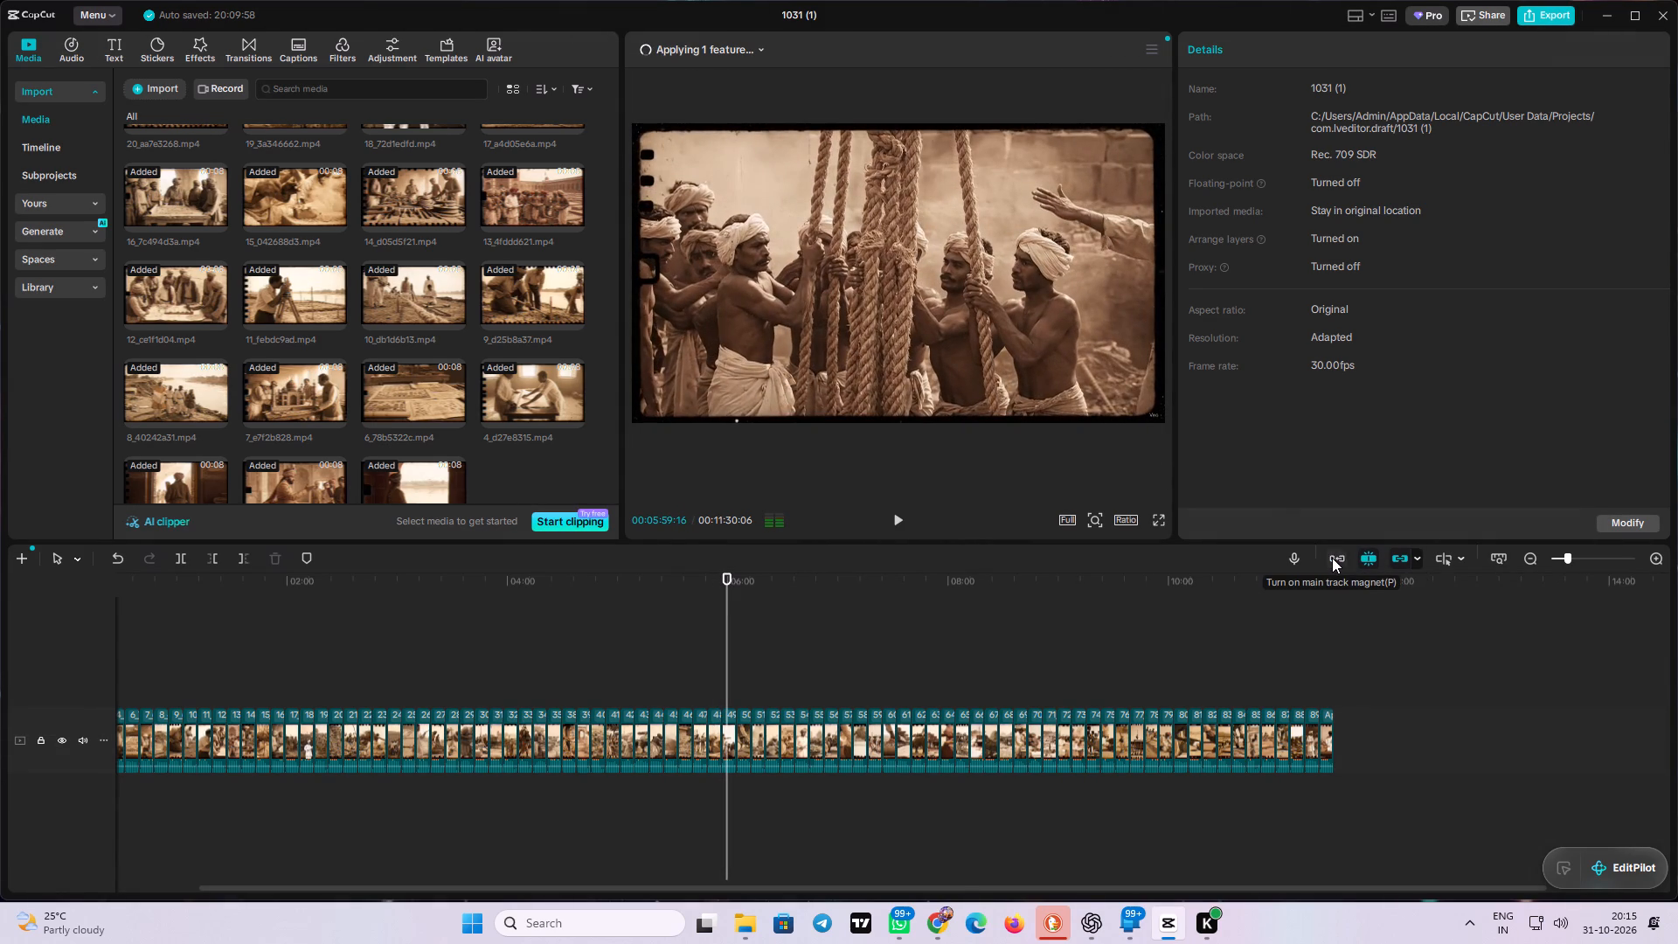
Resume the preview, jump ahead to about 00:06:20, and continue watching the sequence.
left_click(897, 510)
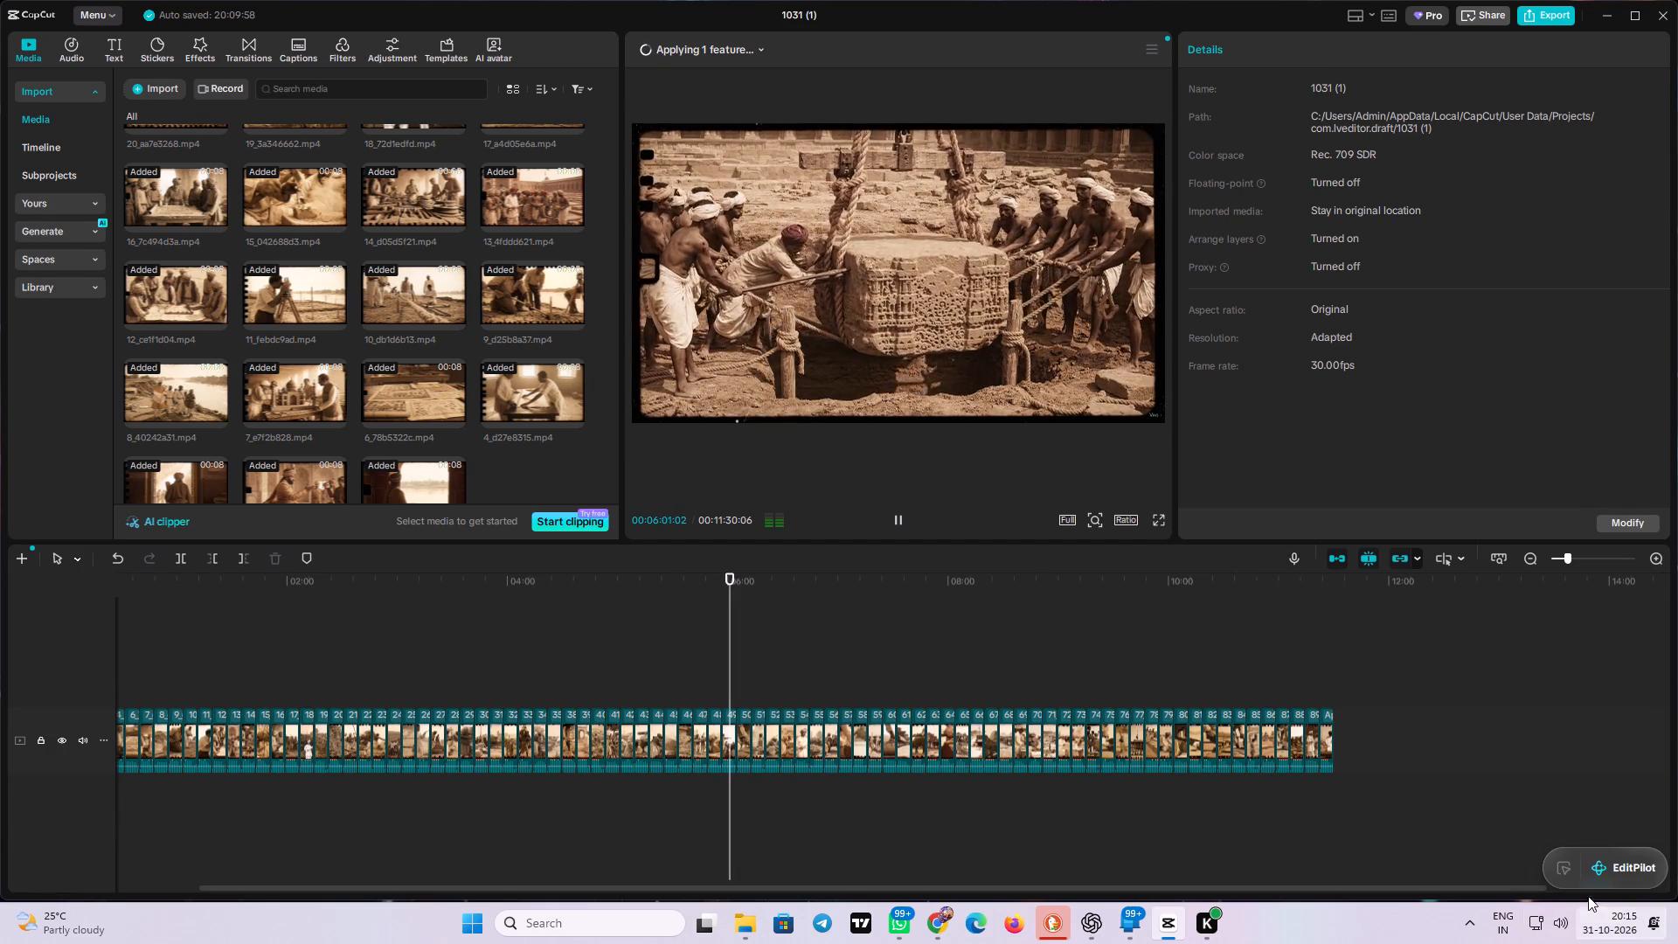
left_click(1608, 779)
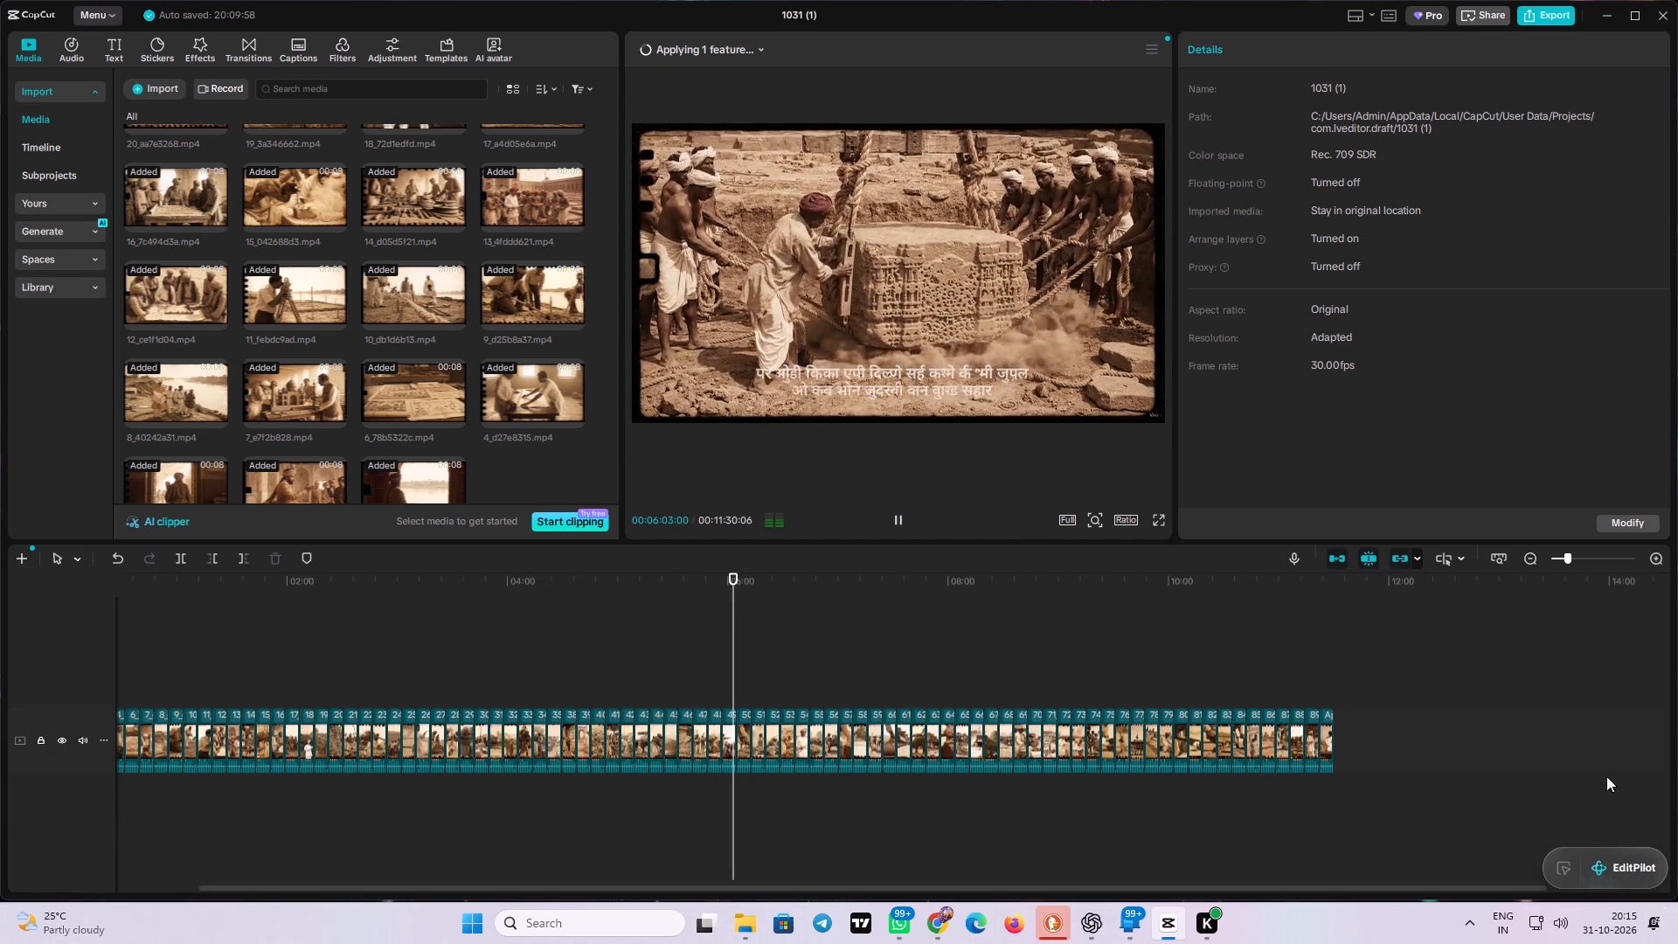
left_click(763, 672)
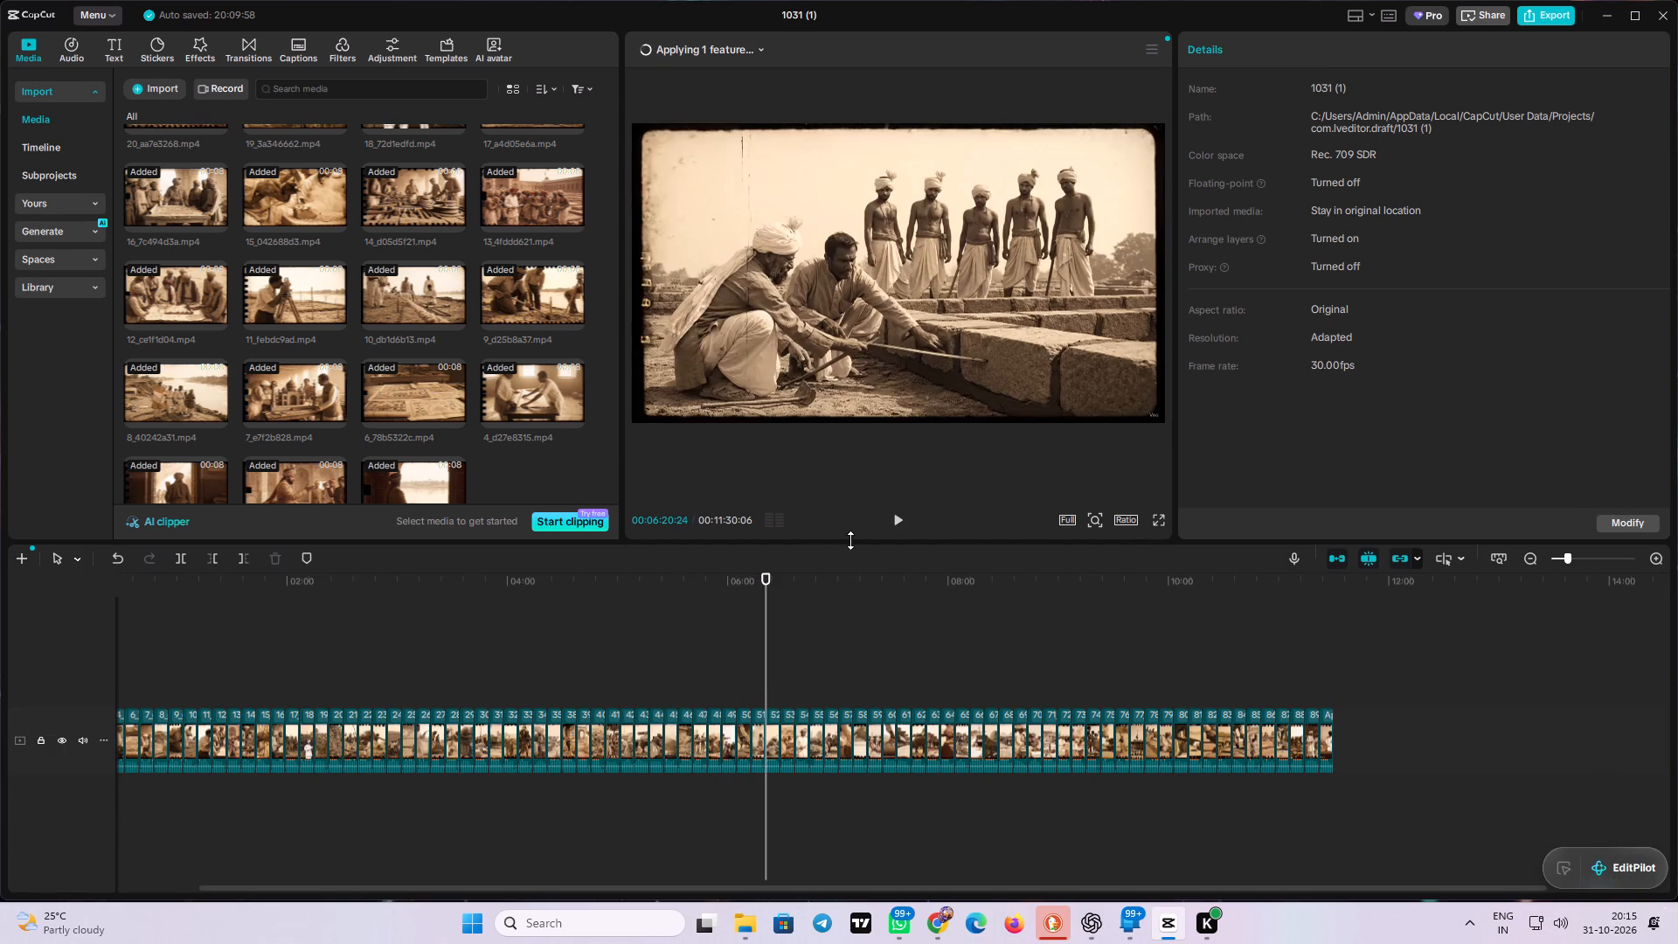
left_click(898, 526)
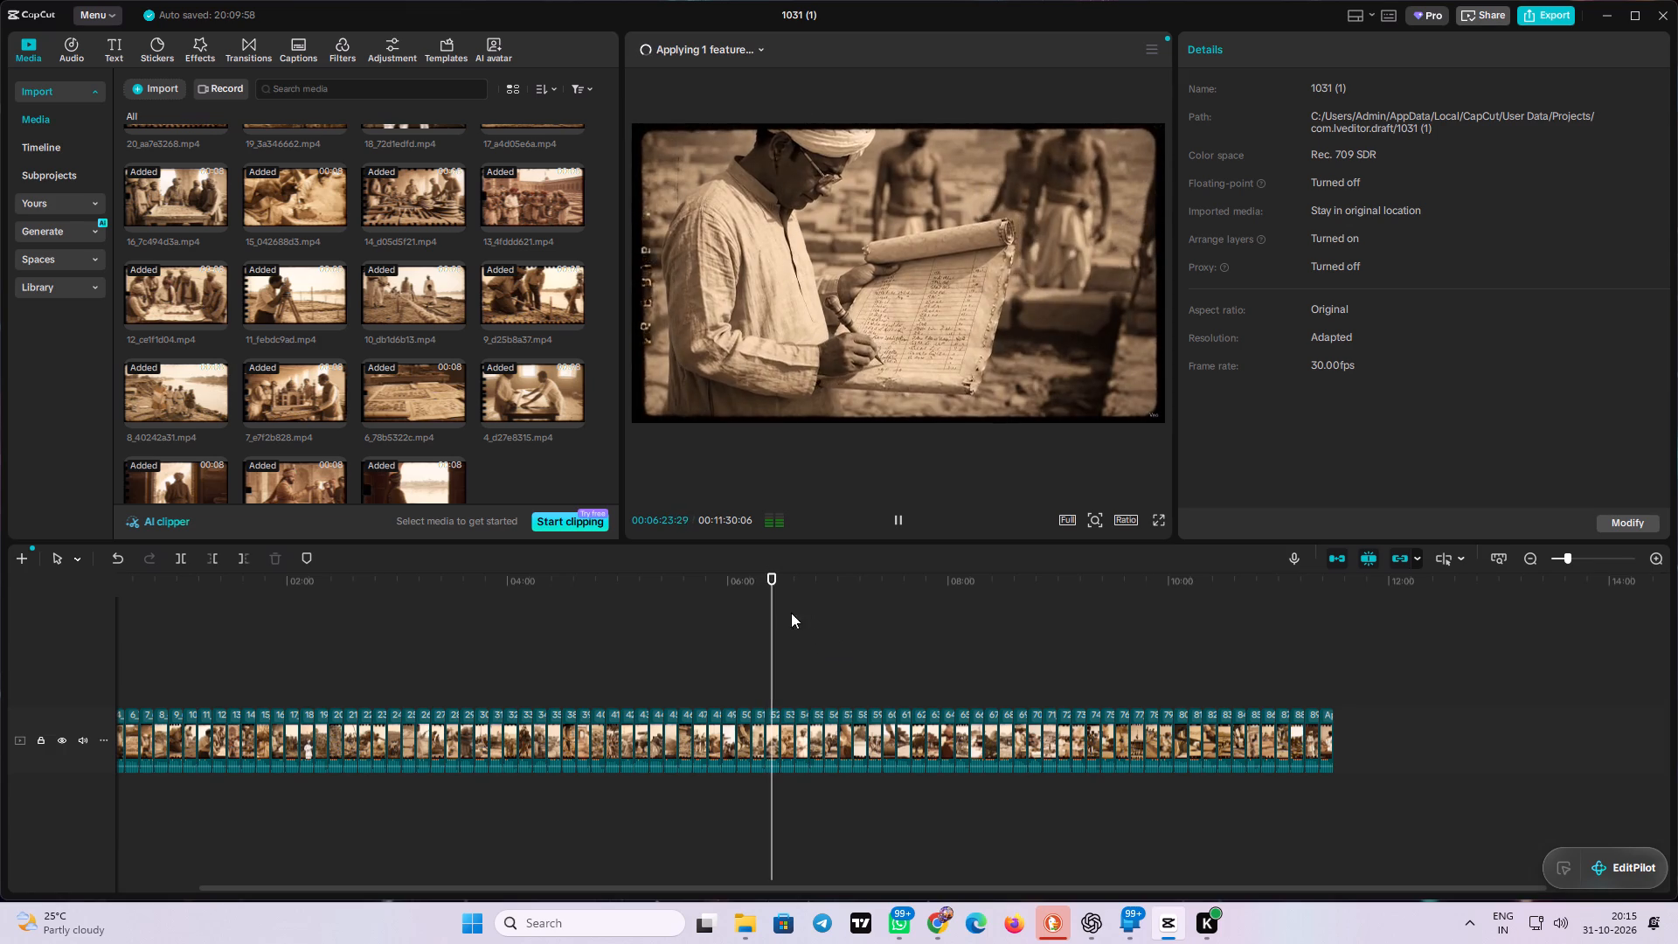
scroll(637, 608, "down", 1)
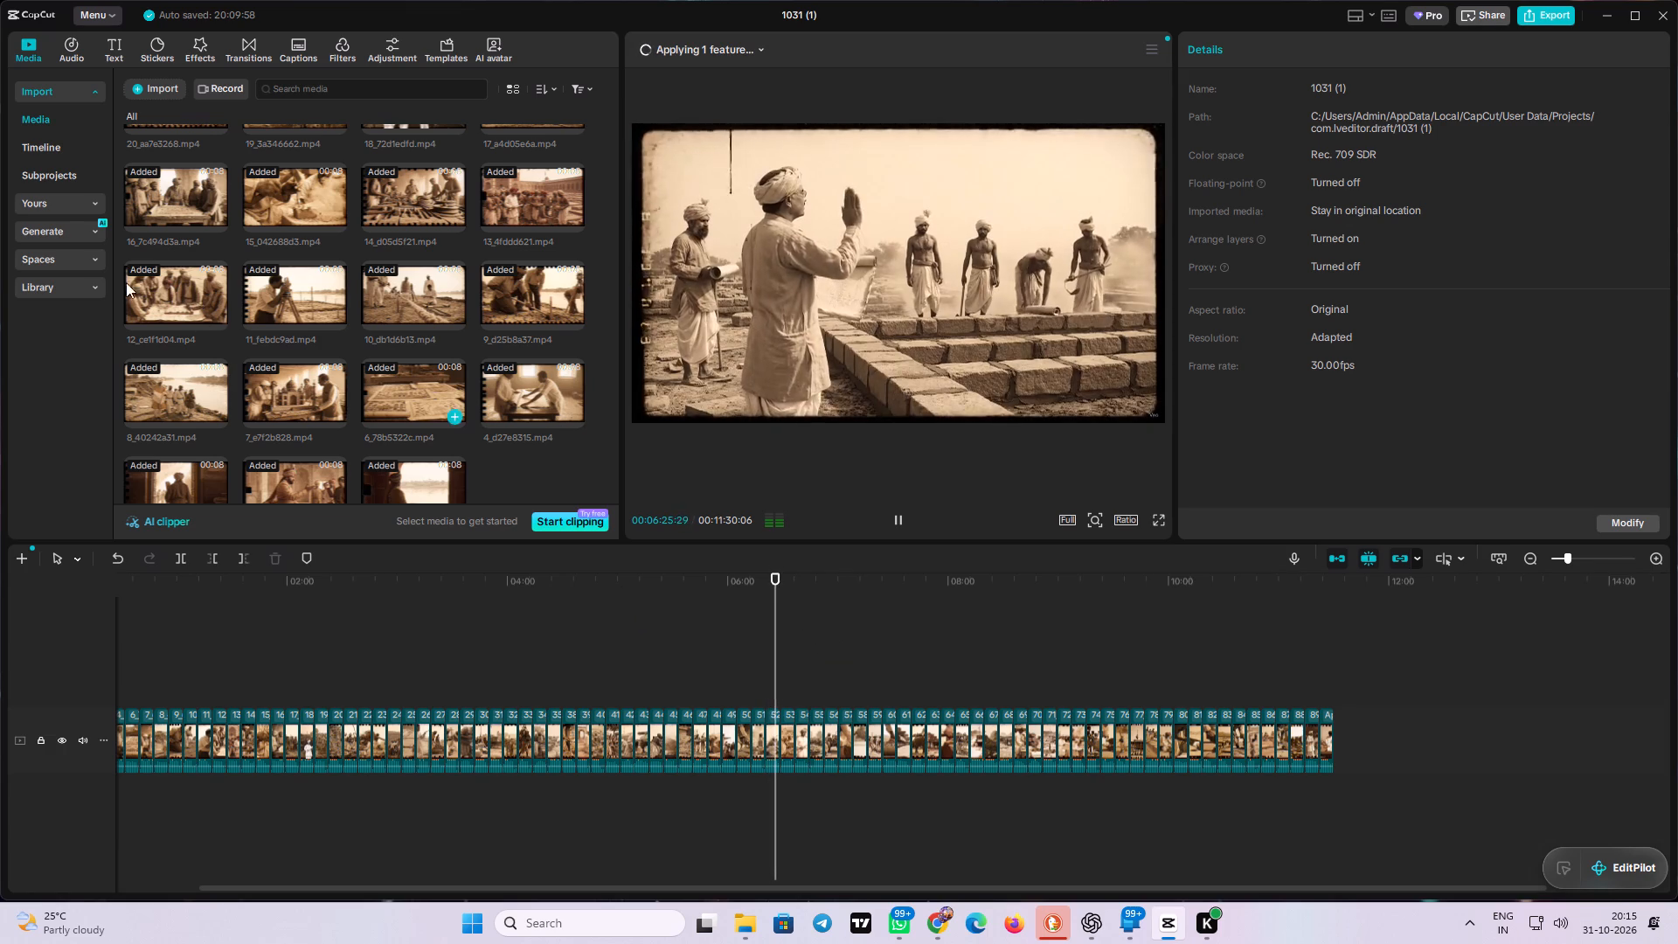
Look over the audio, text and sticker resources while the preview plays.
left_click(80, 43)
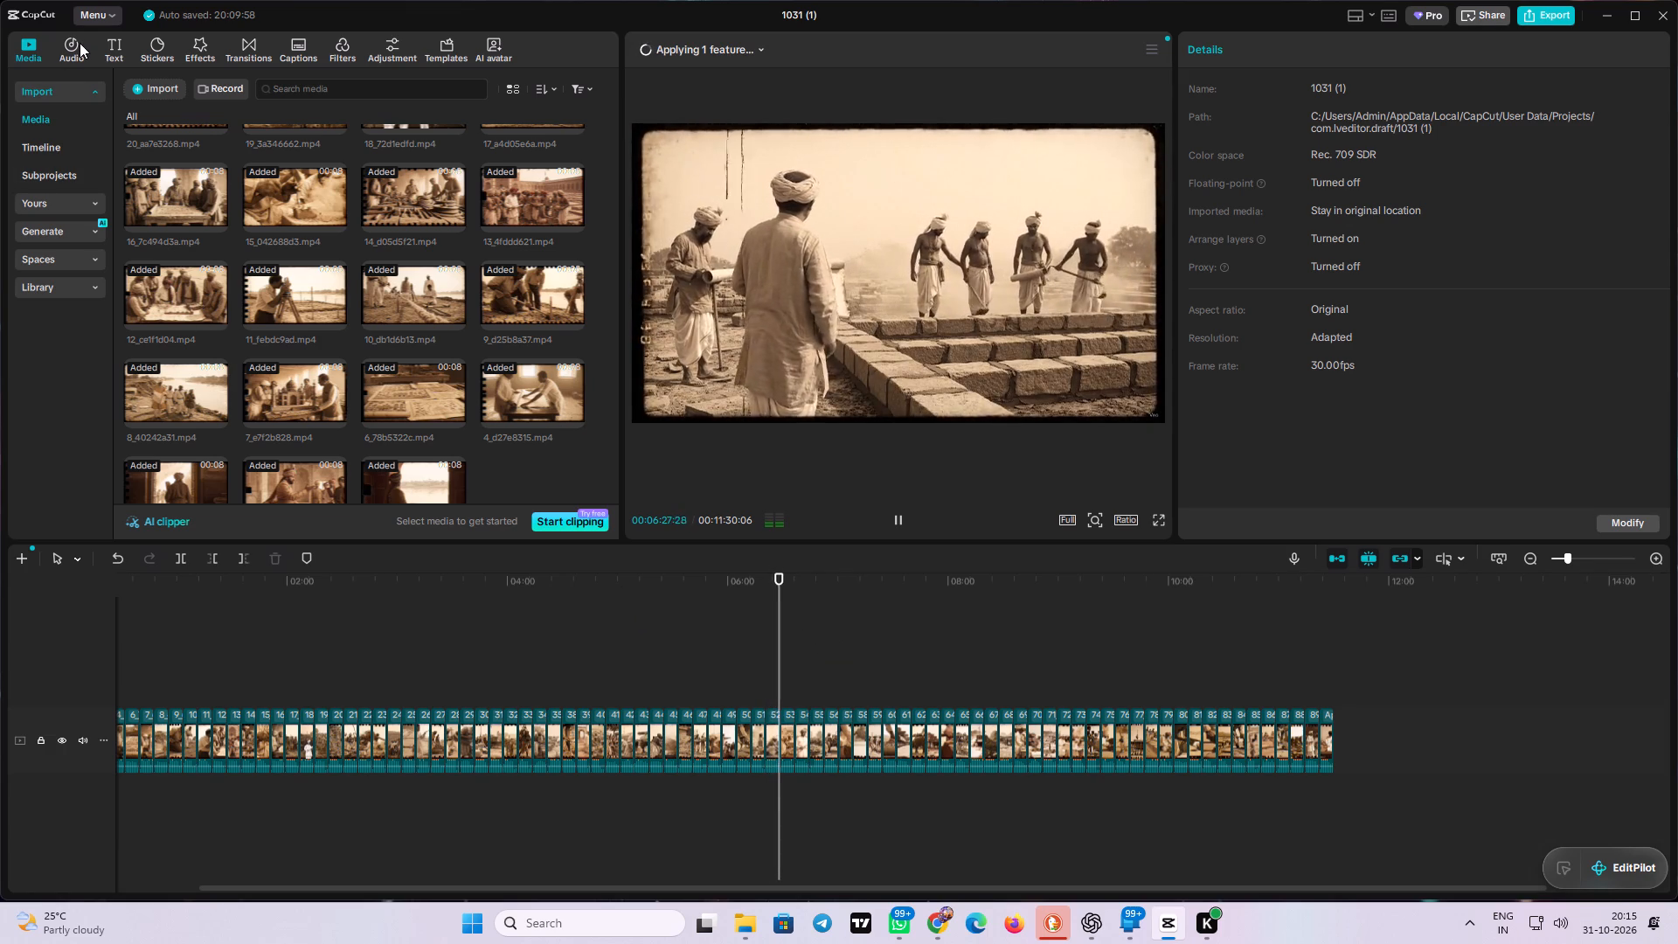
left_click(73, 49)
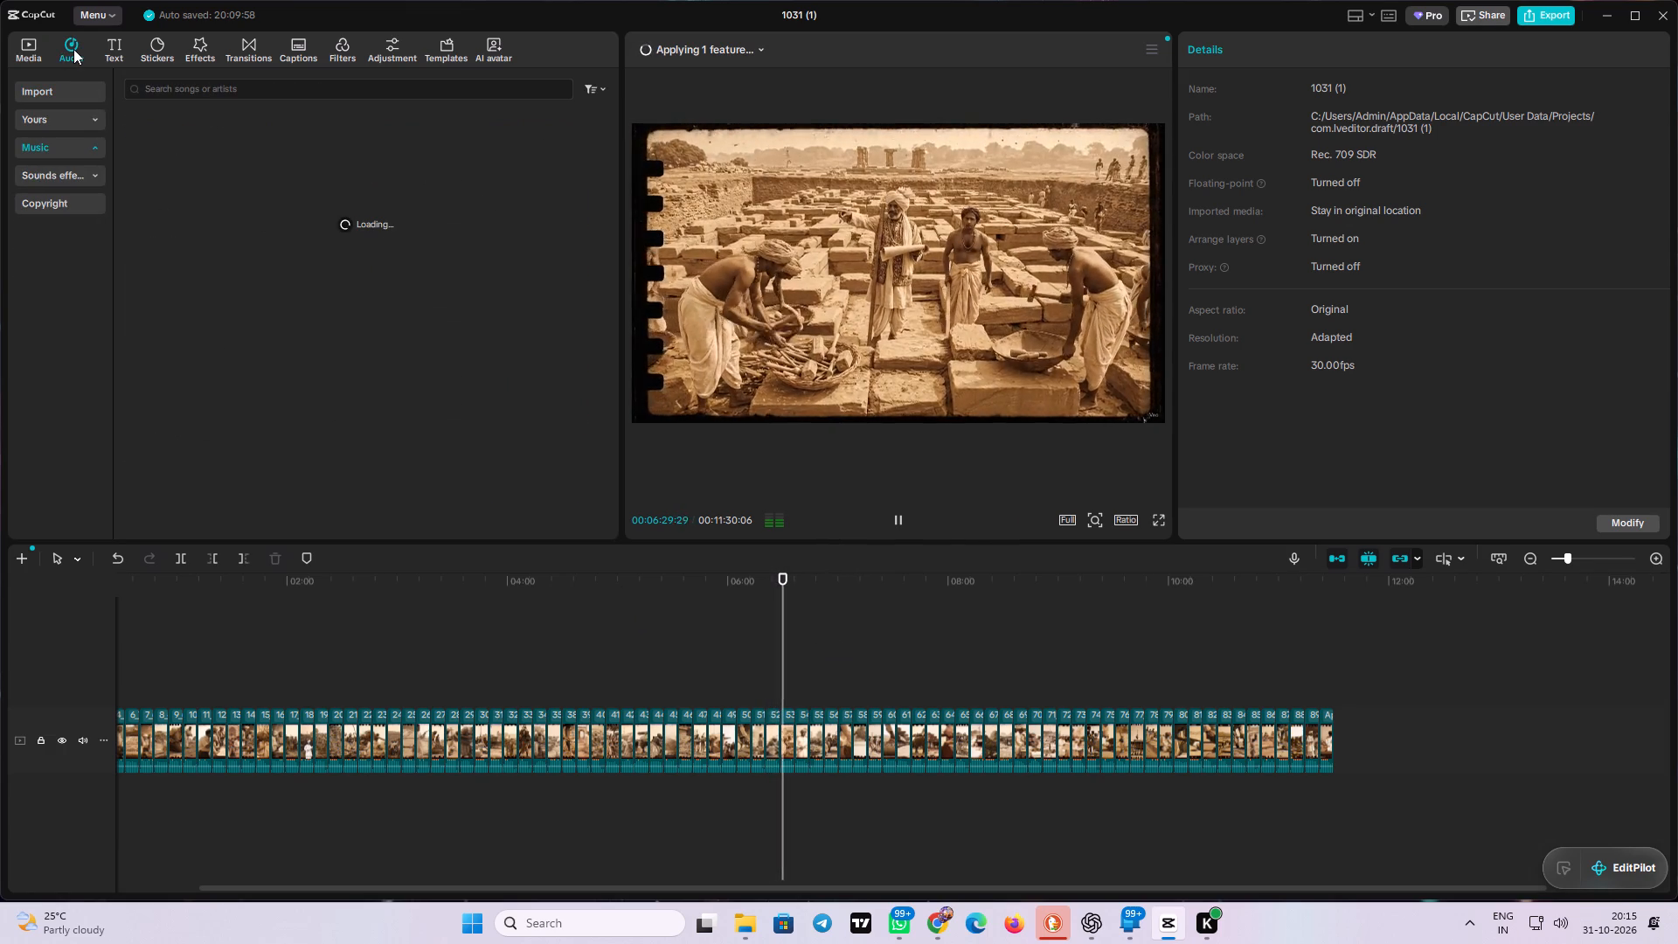
left_click(117, 46)
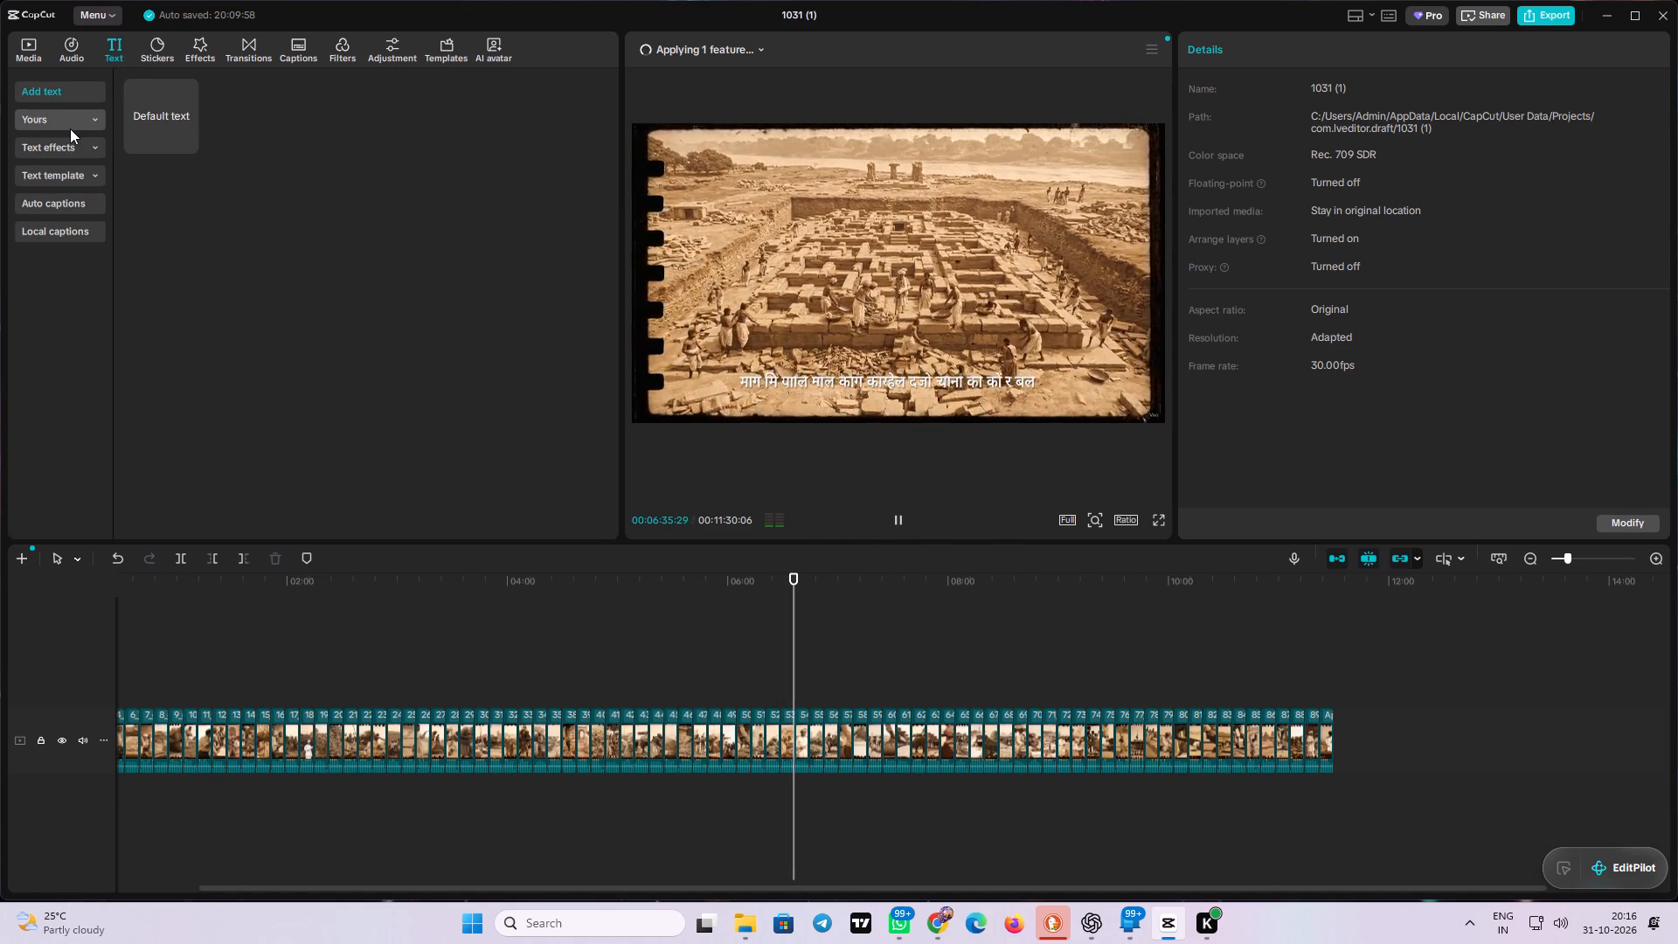
left_click(148, 51)
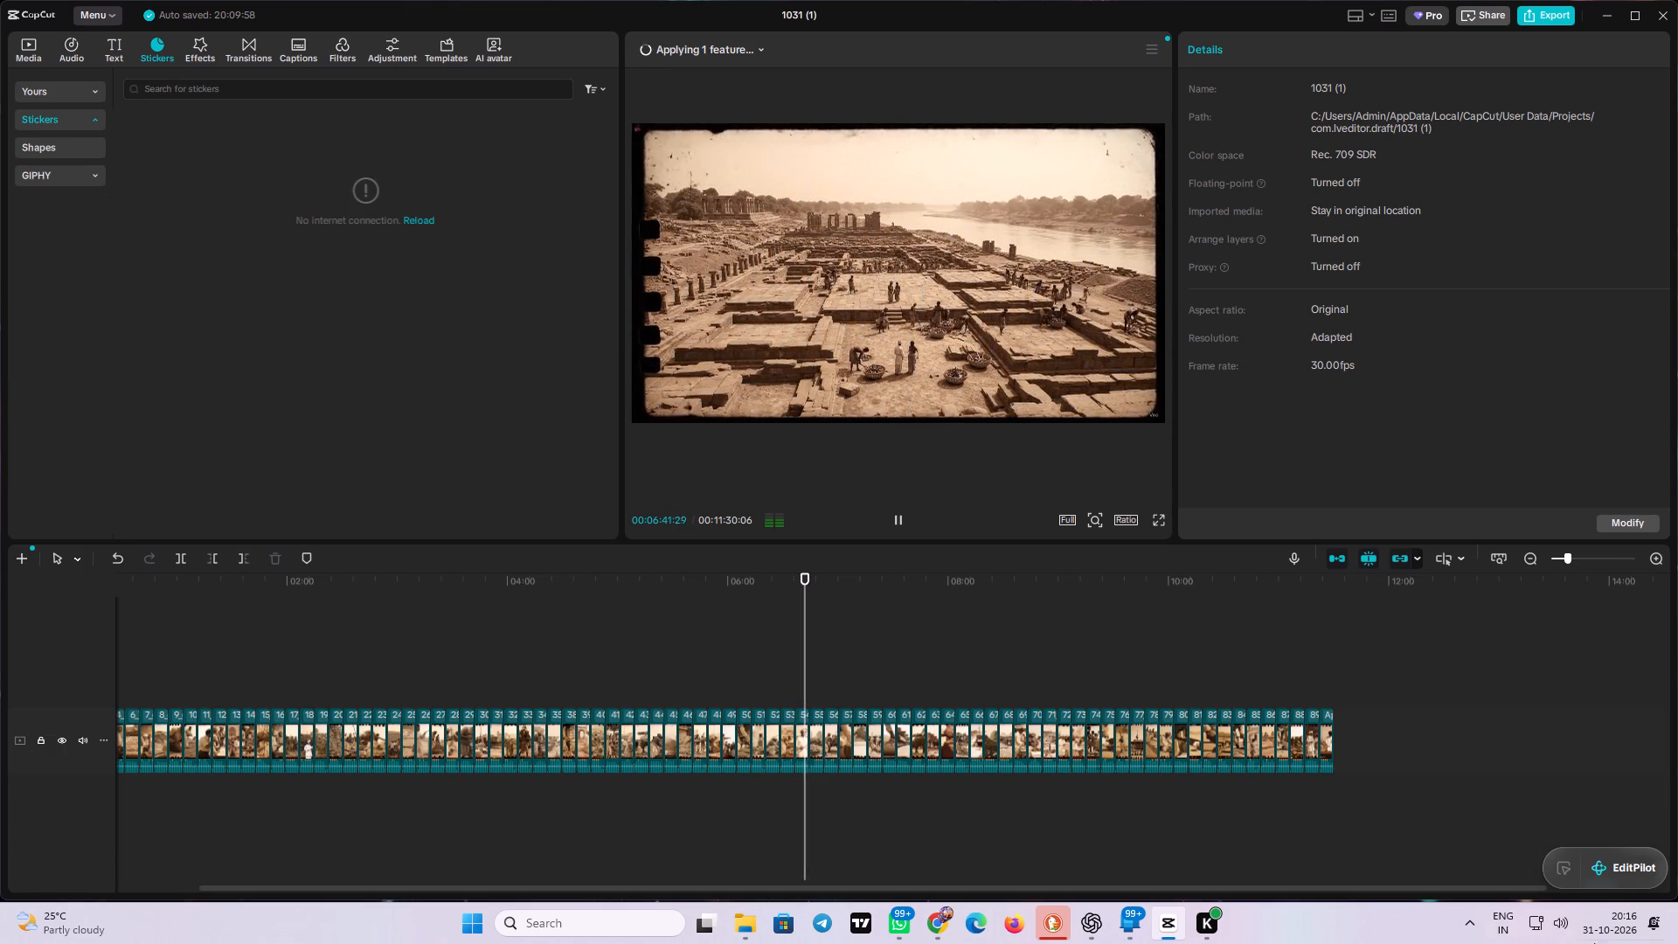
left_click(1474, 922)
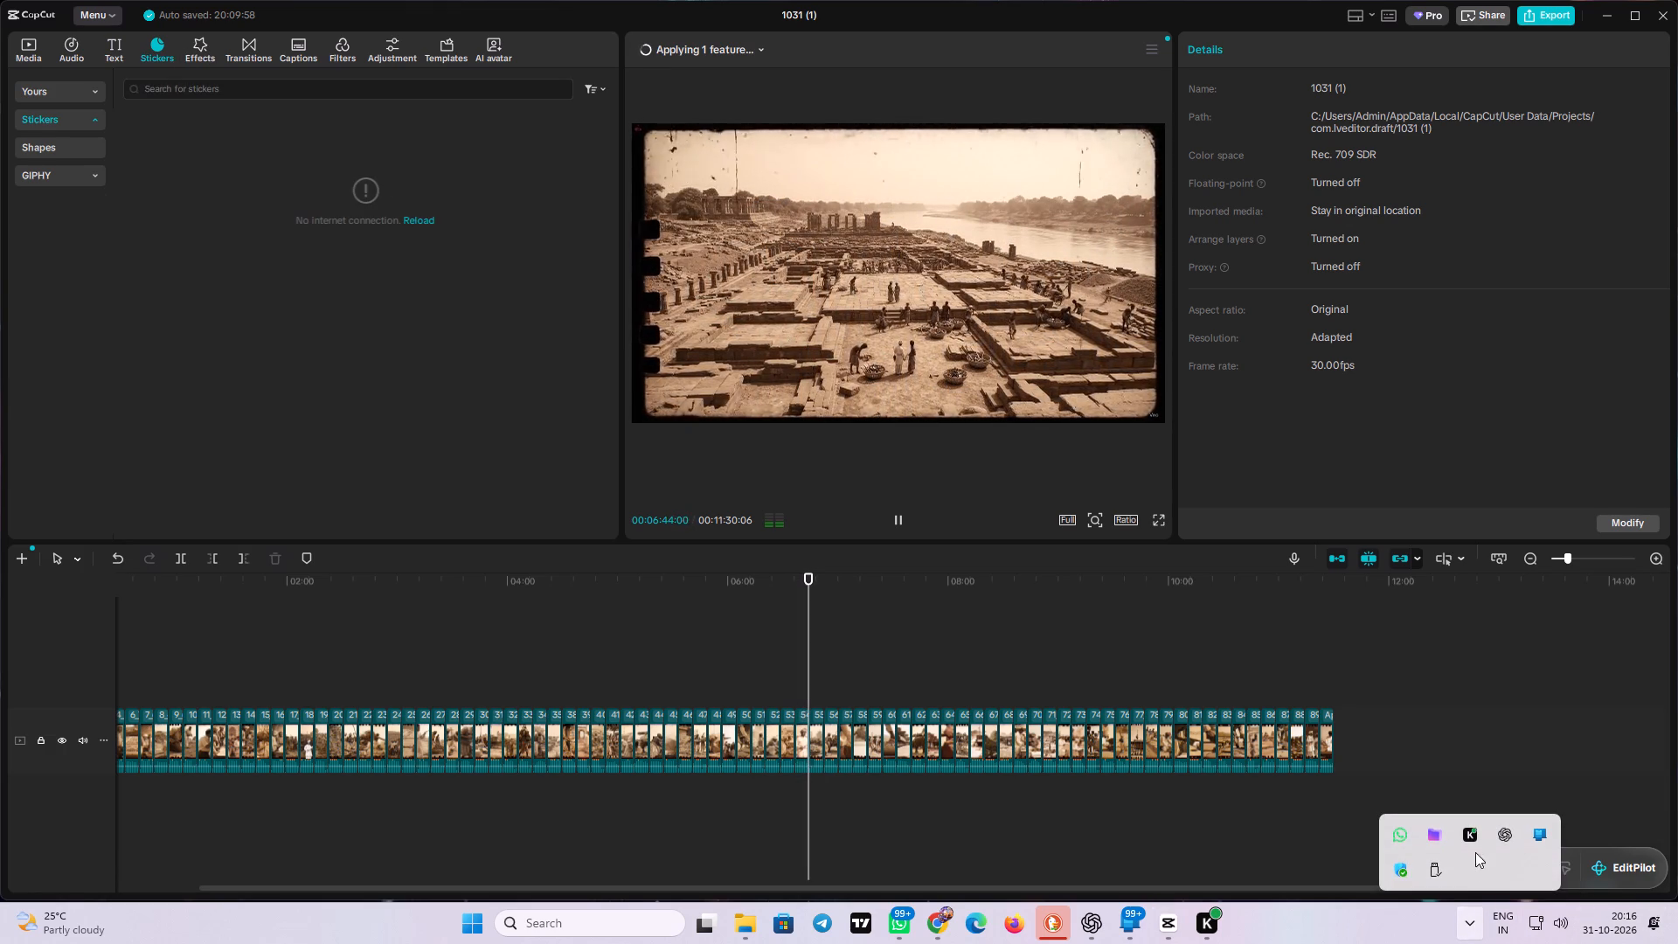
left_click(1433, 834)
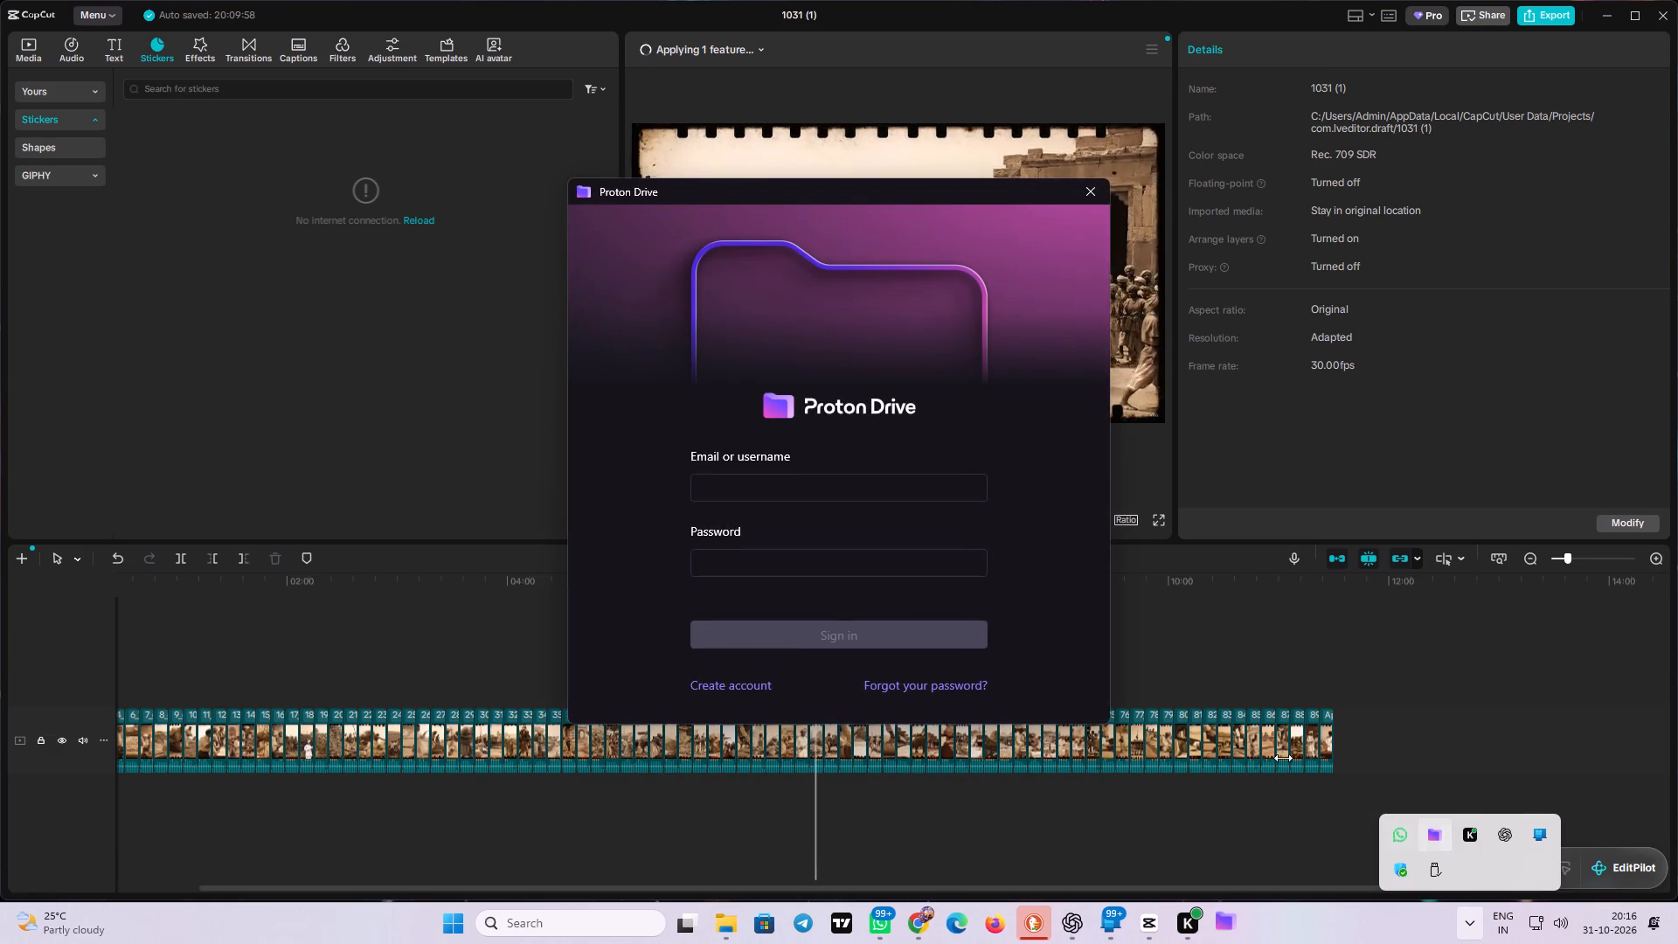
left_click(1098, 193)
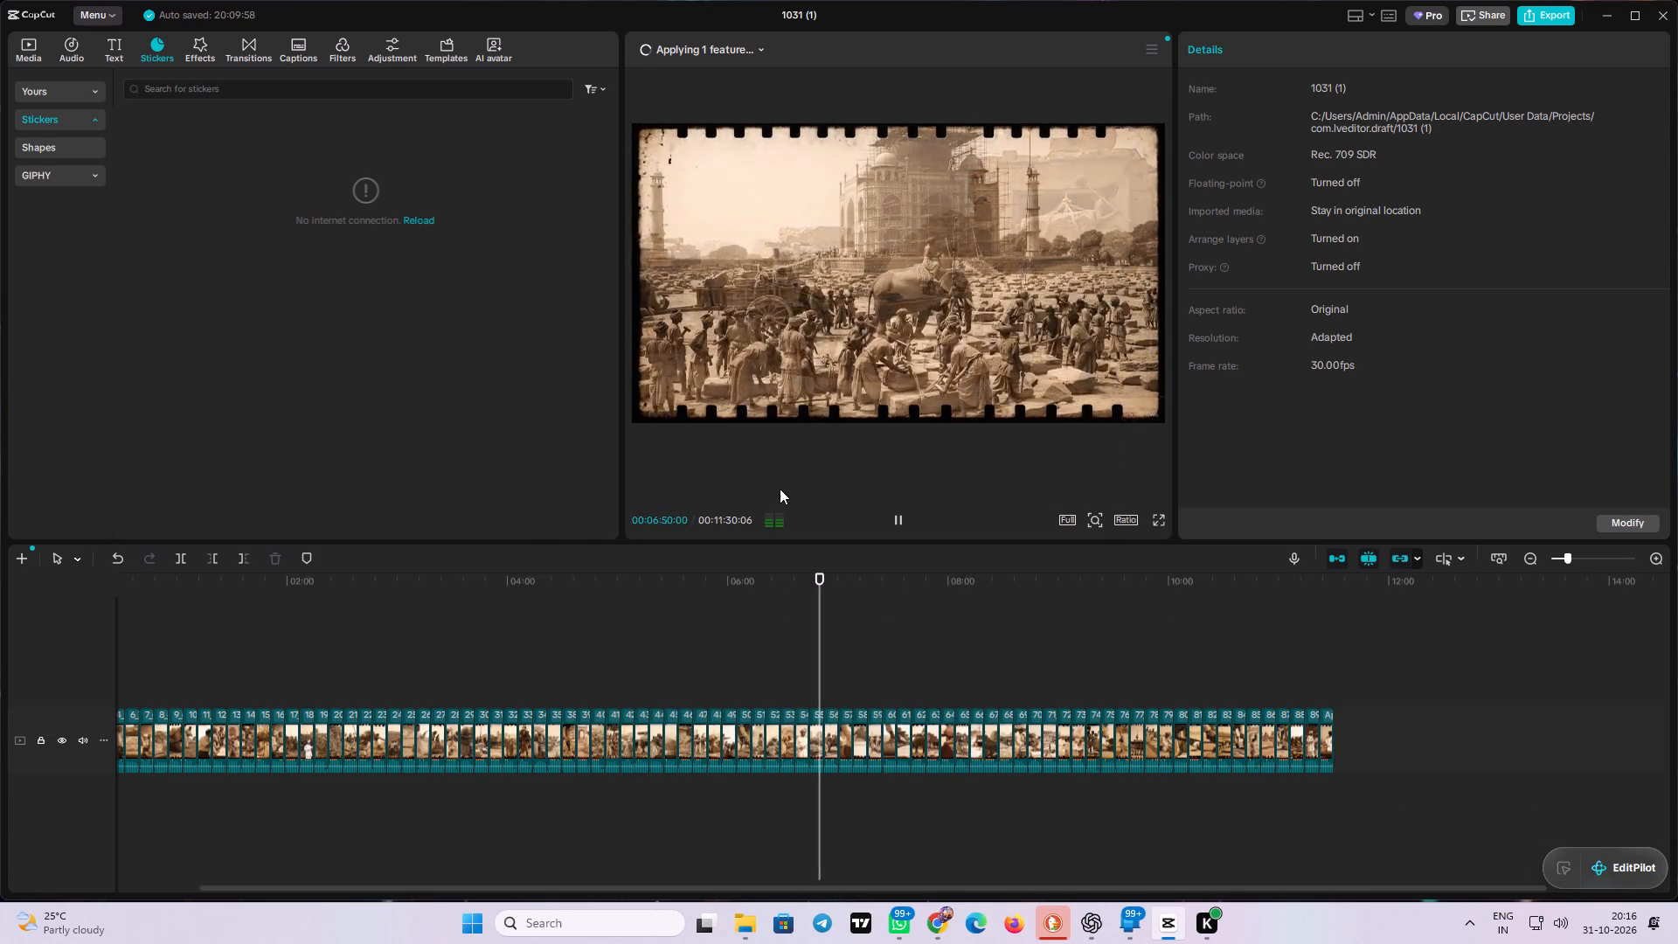
Look over the transitions, captions, filters, adjustments, templates and AI avatar resources while the preview plays.
left_click(246, 53)
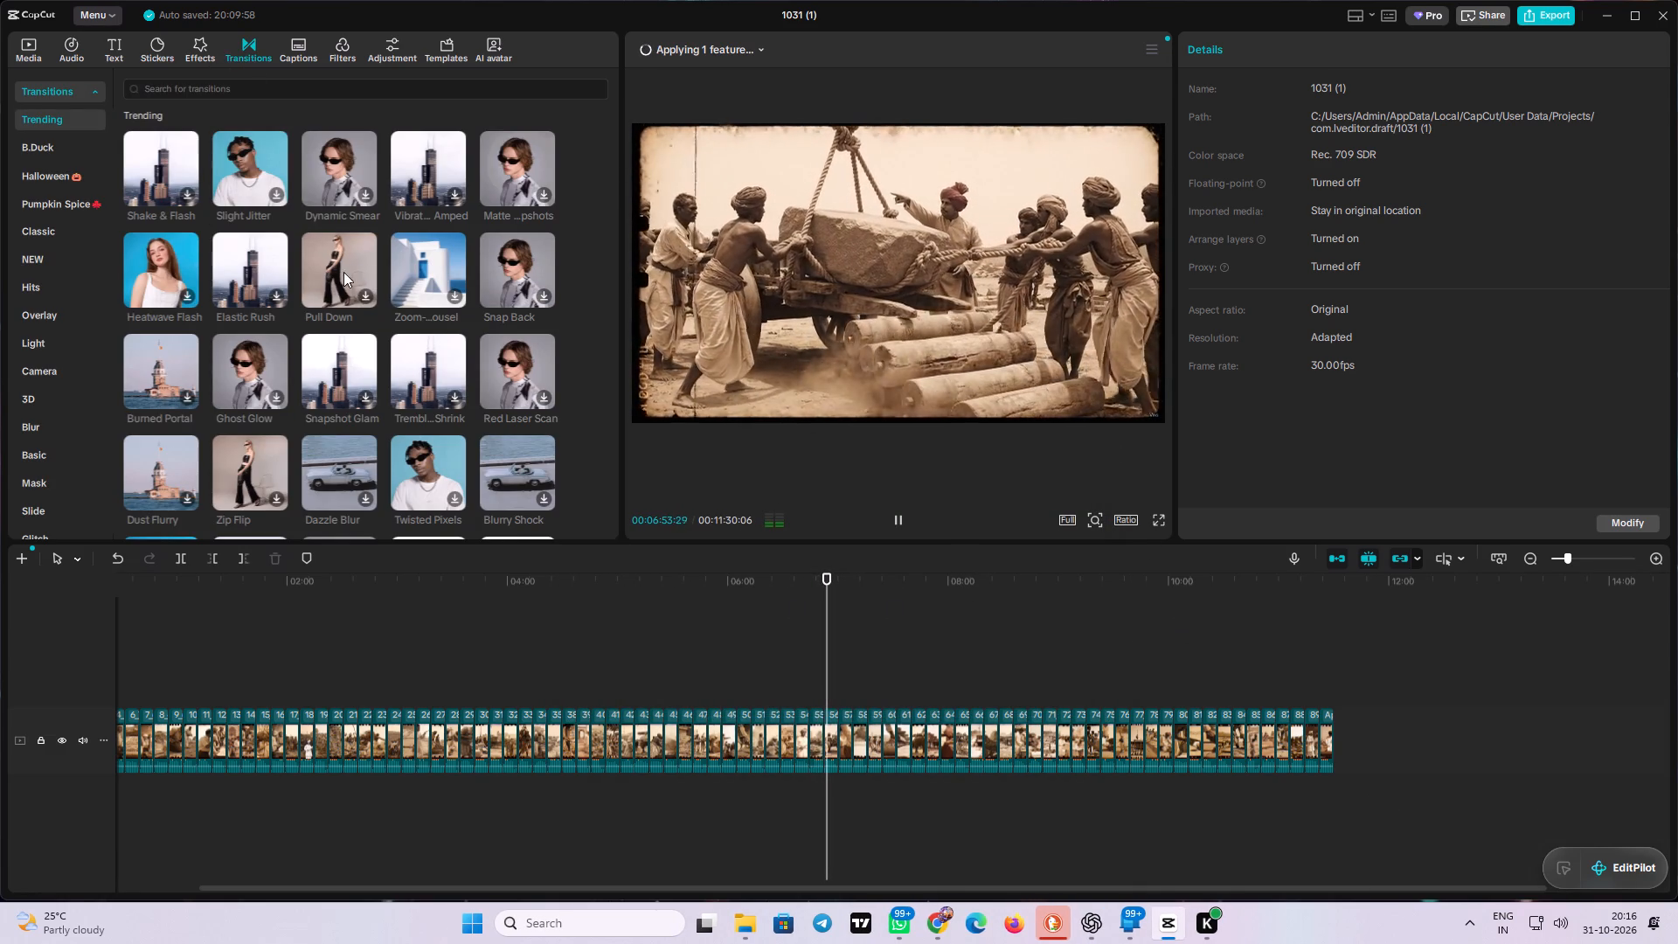
left_click(286, 52)
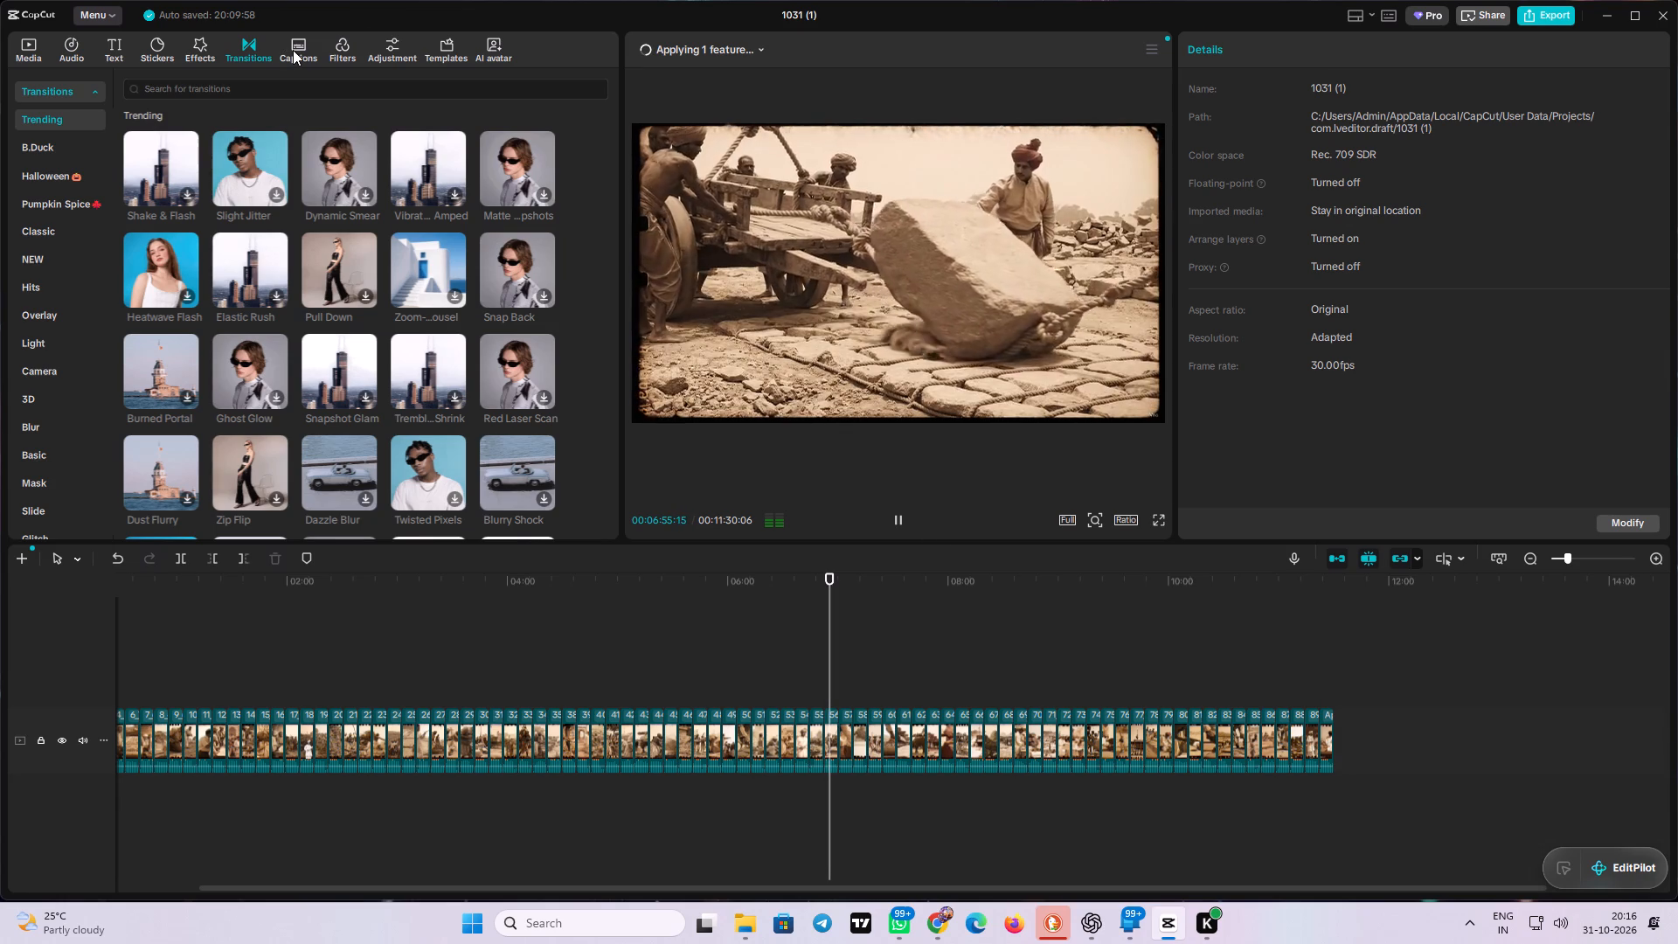
left_click(294, 50)
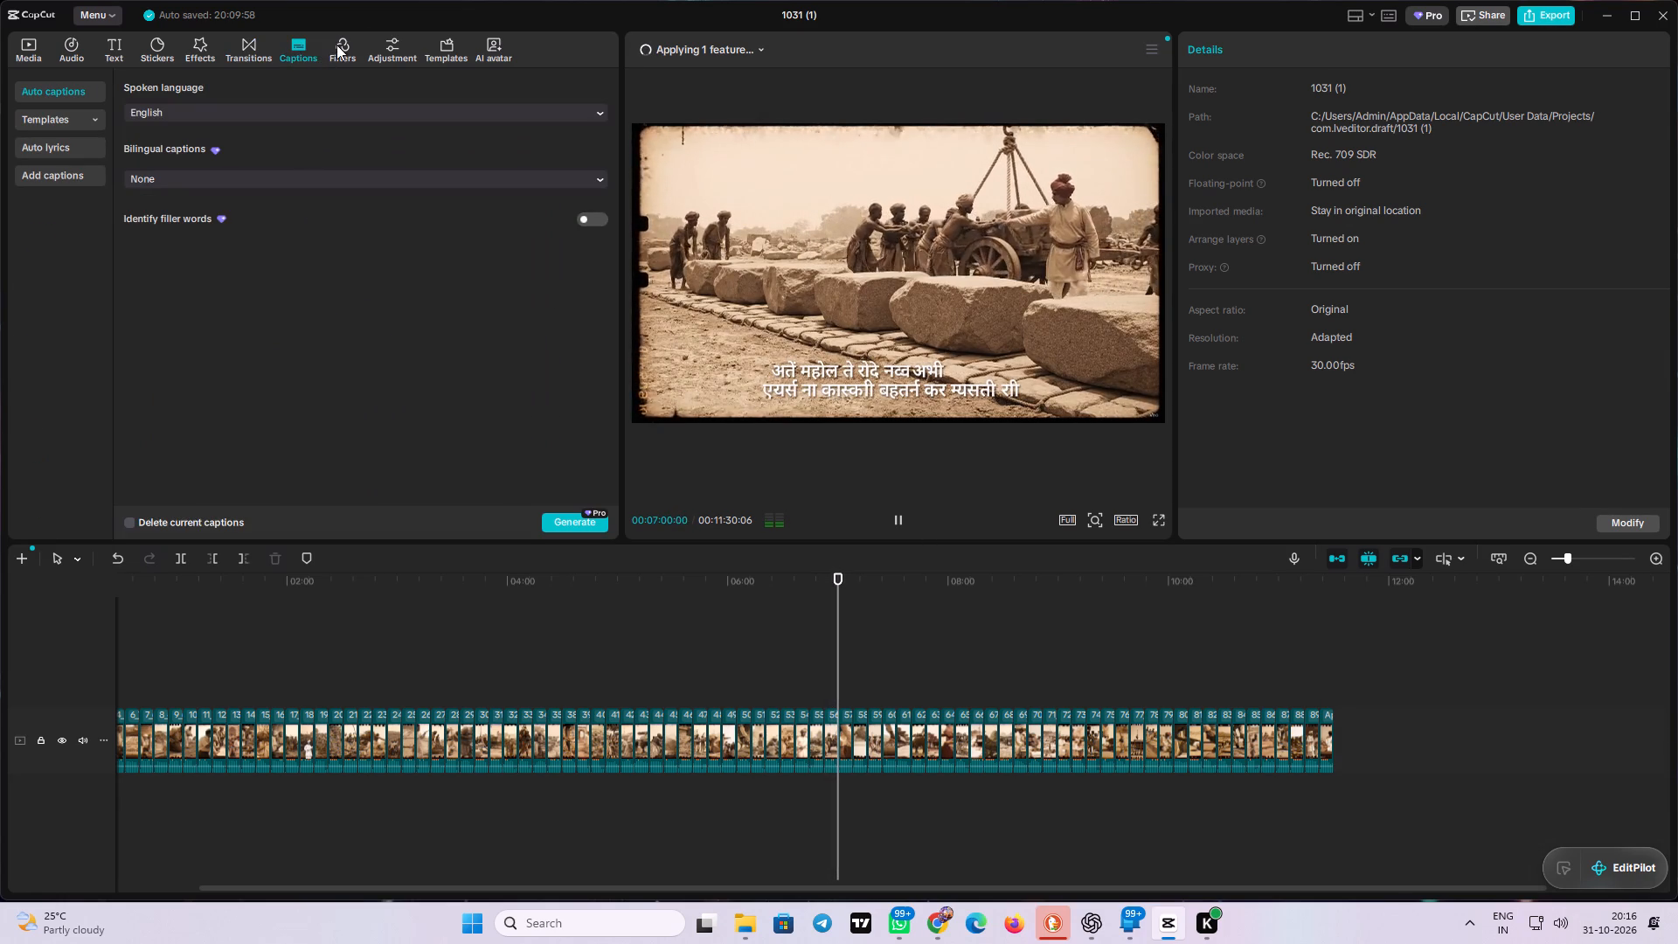
left_click(336, 45)
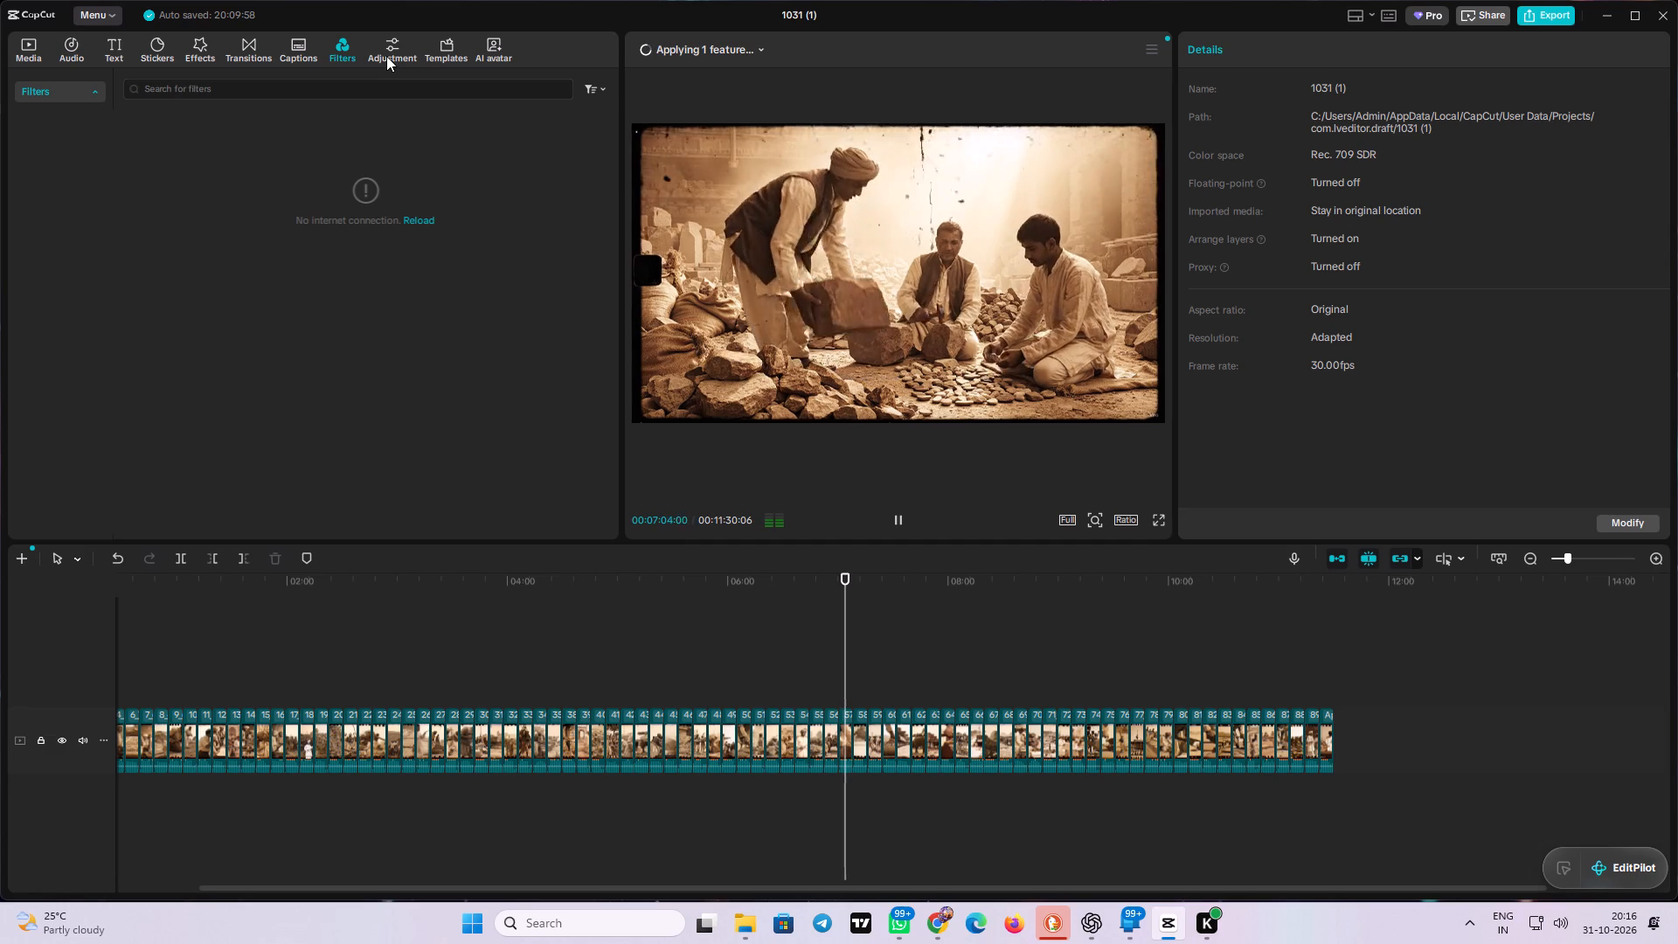
left_click(387, 54)
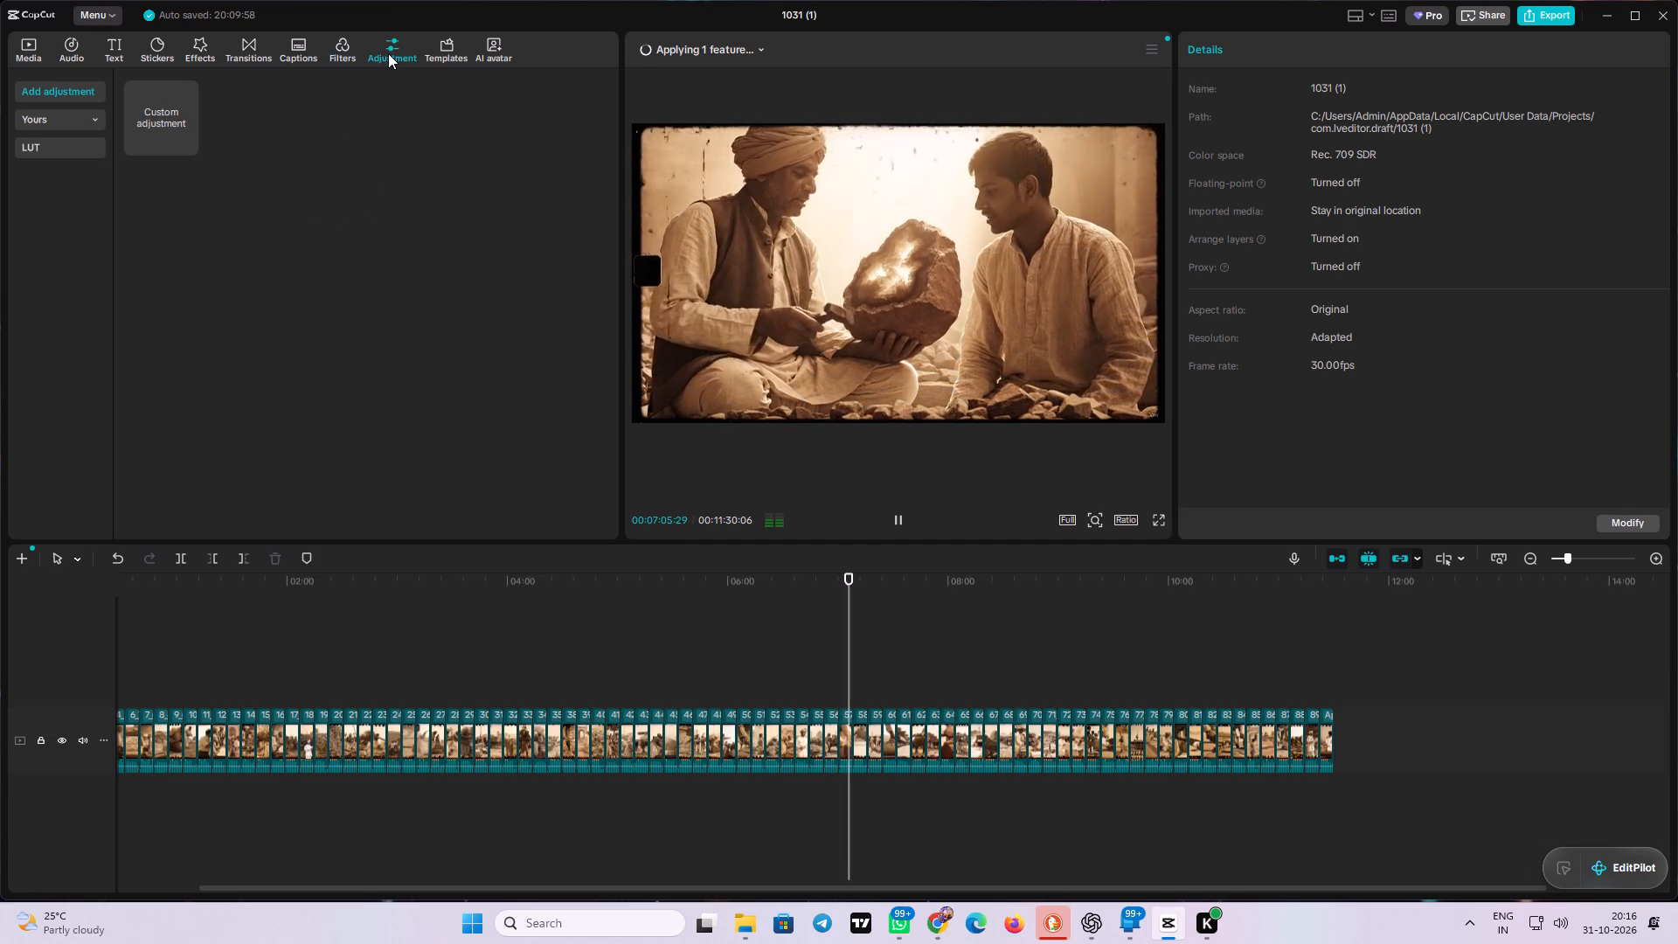
left_click(434, 50)
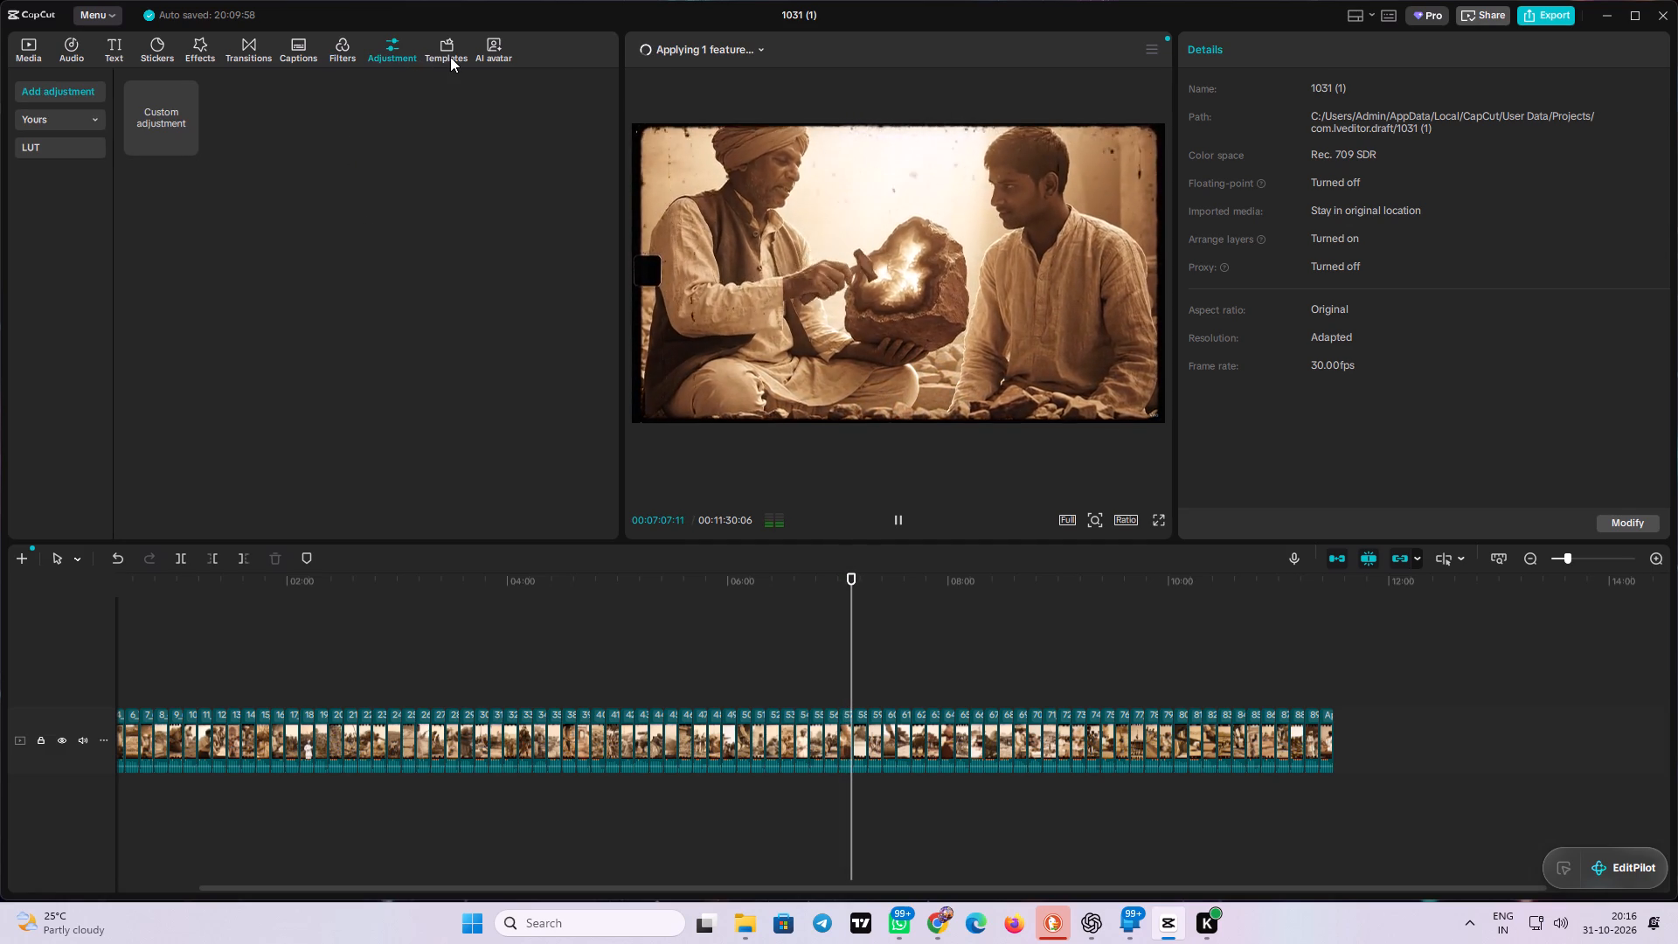
left_click(511, 56)
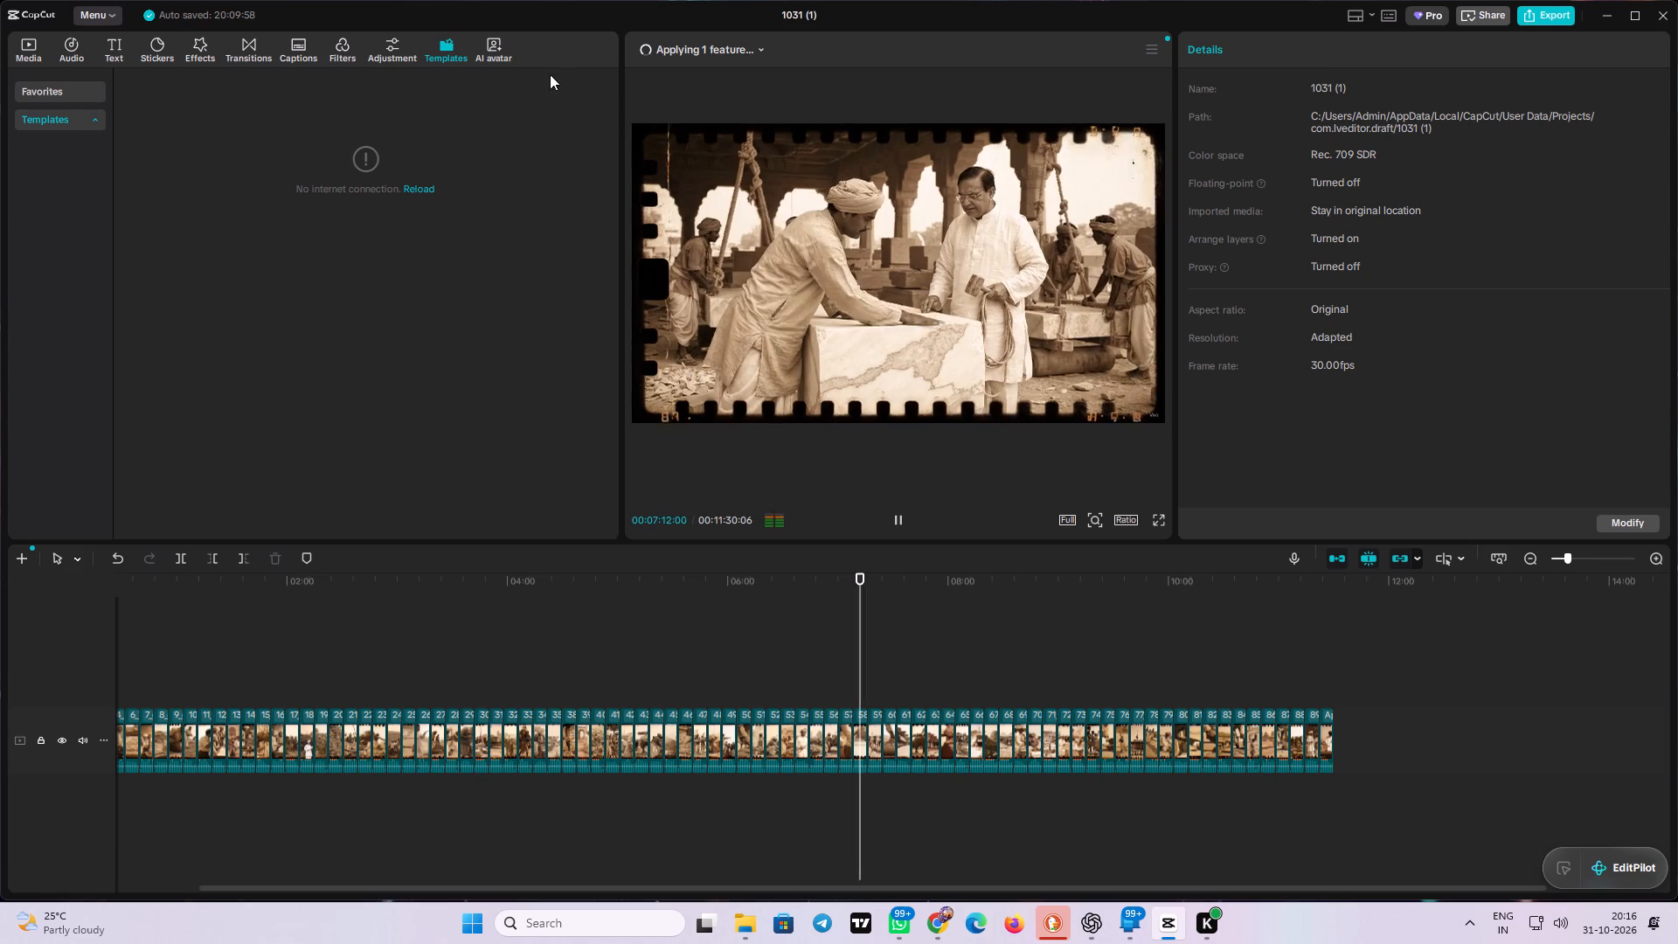
double_click(494, 53)
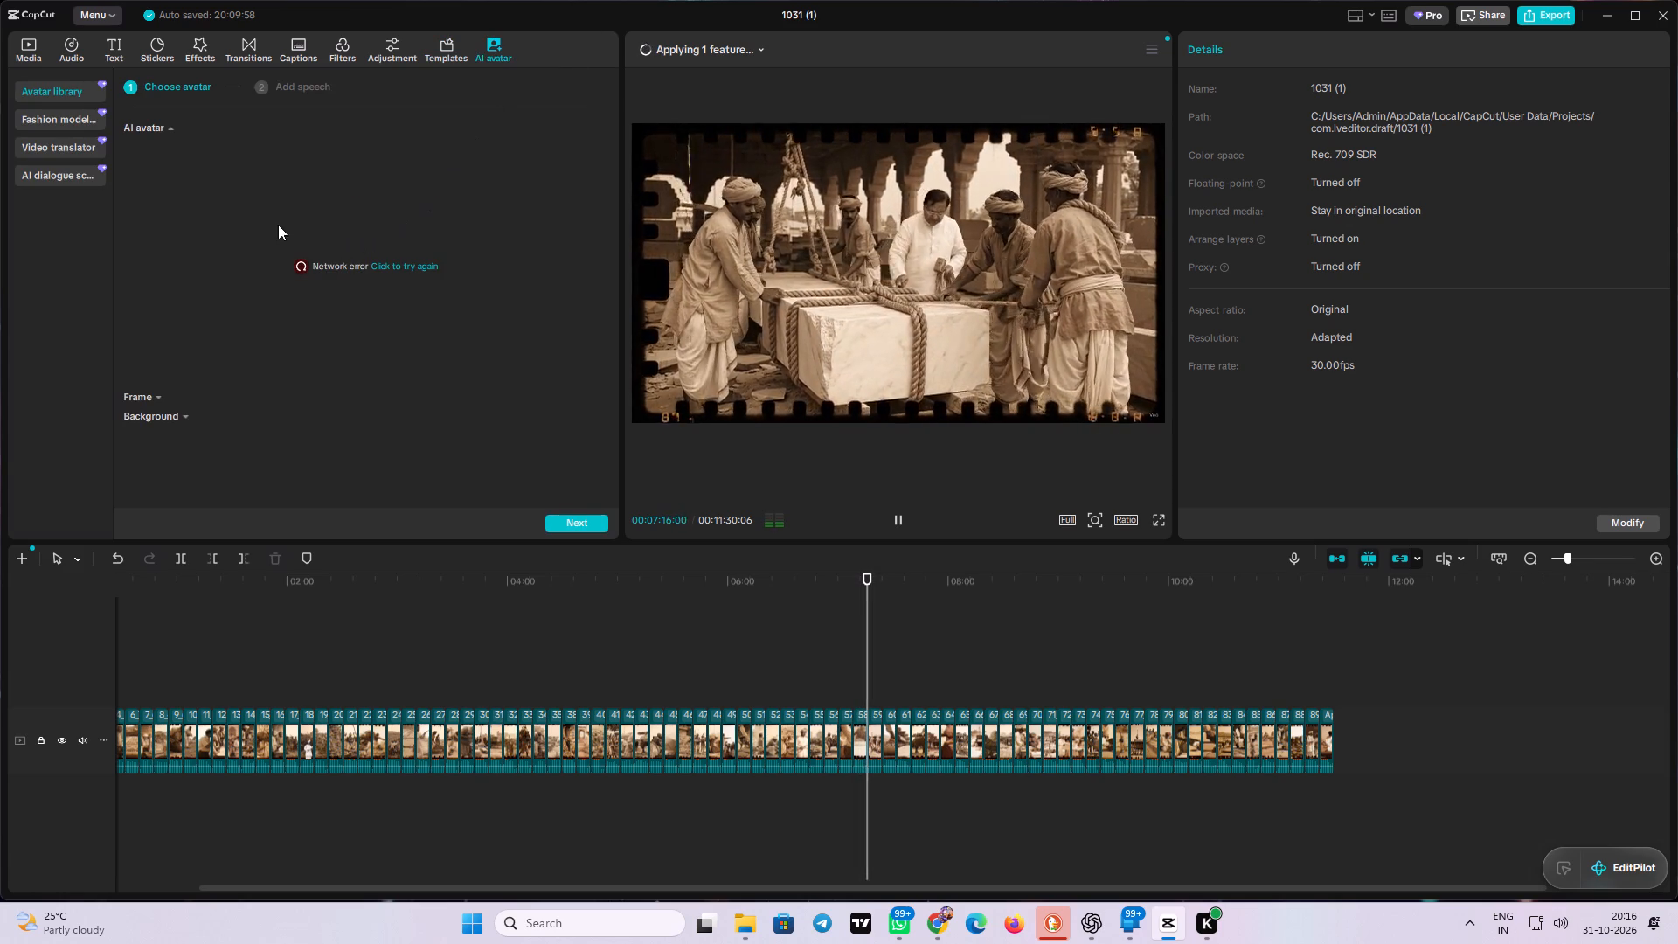
left_click(745, 451)
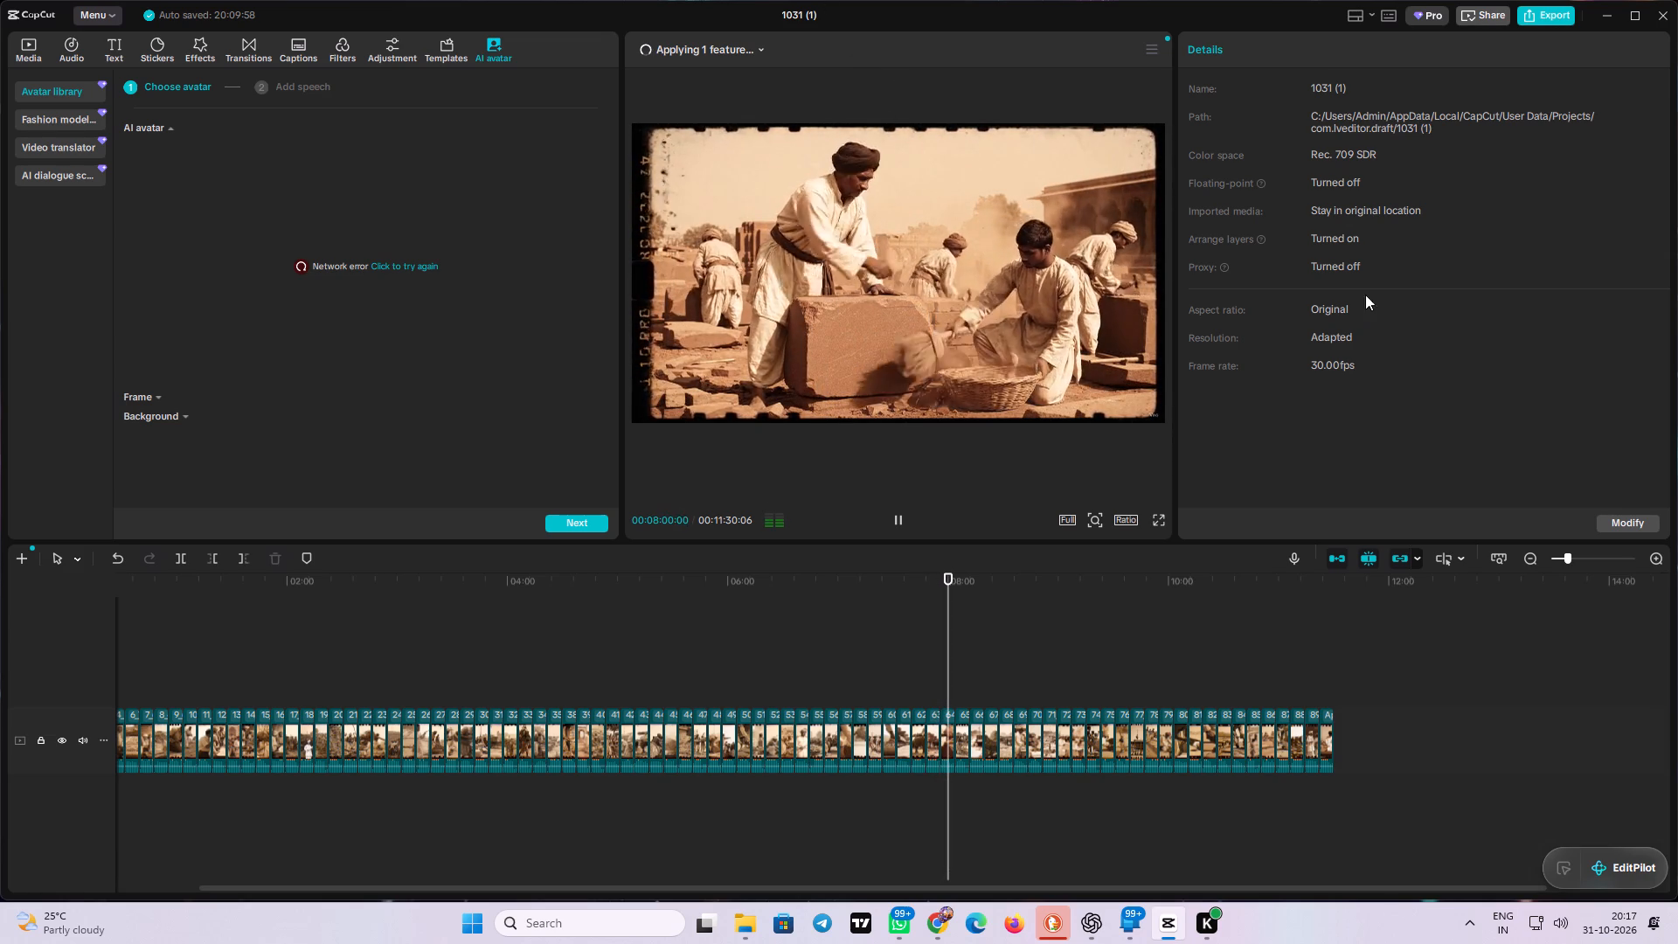
Return to the imported media, check the main track's height options, and look through the lowest-numbered clips.
left_click(35, 49)
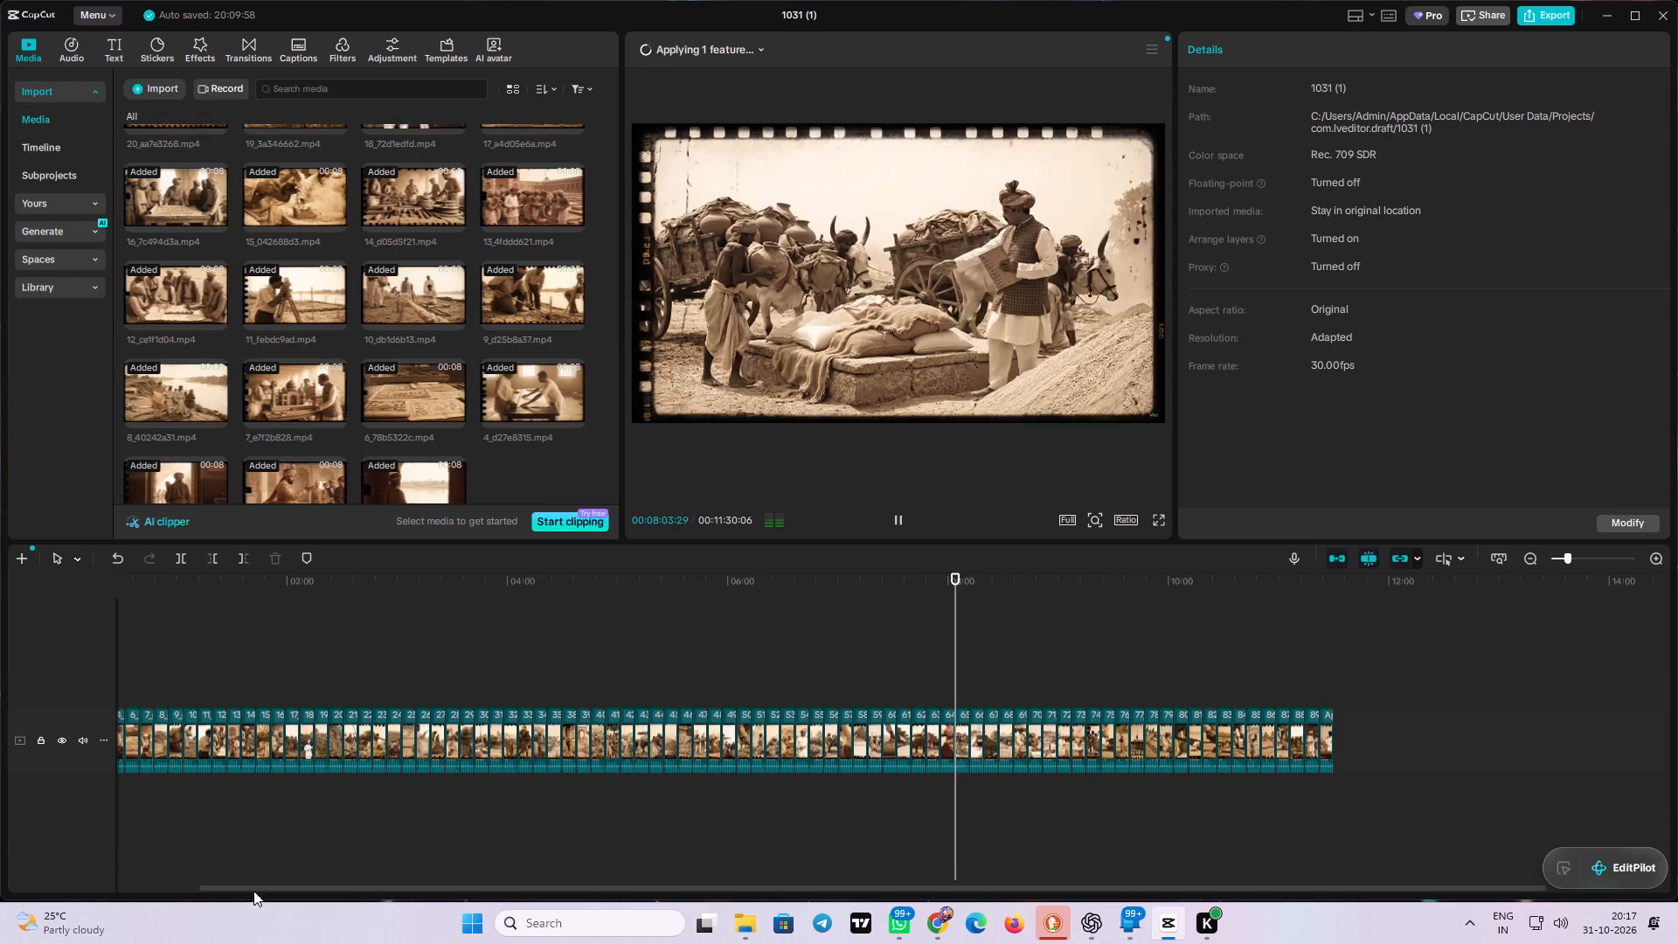
left_click(98, 741)
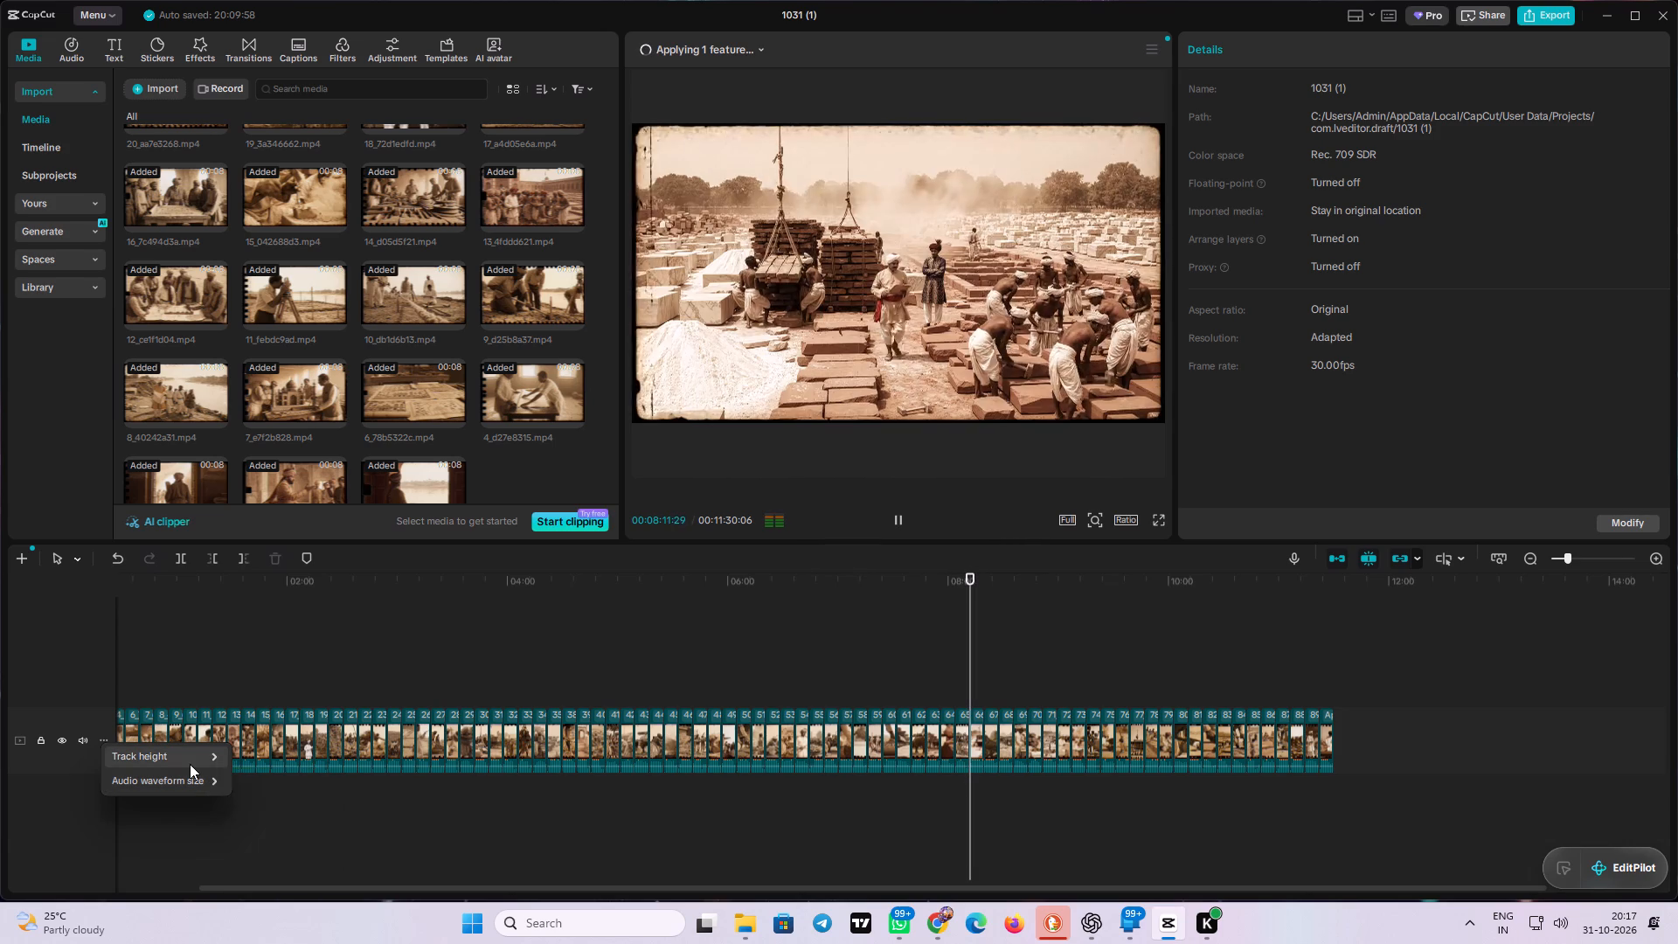
left_click(364, 821)
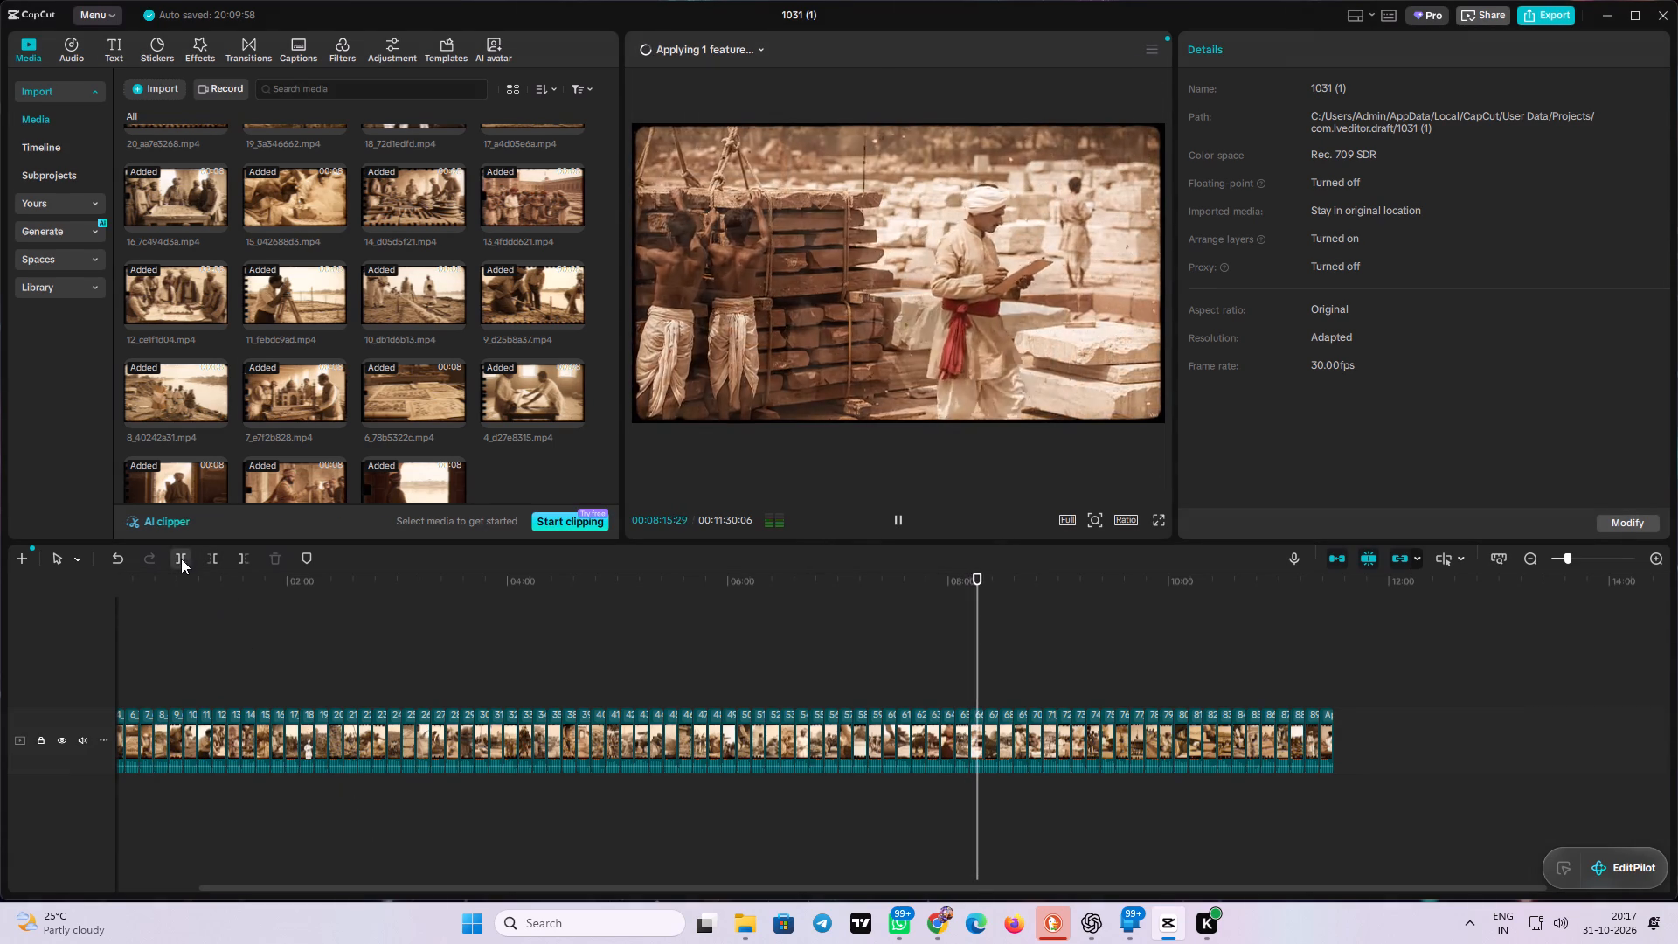
scroll(157, 442, "down", 2)
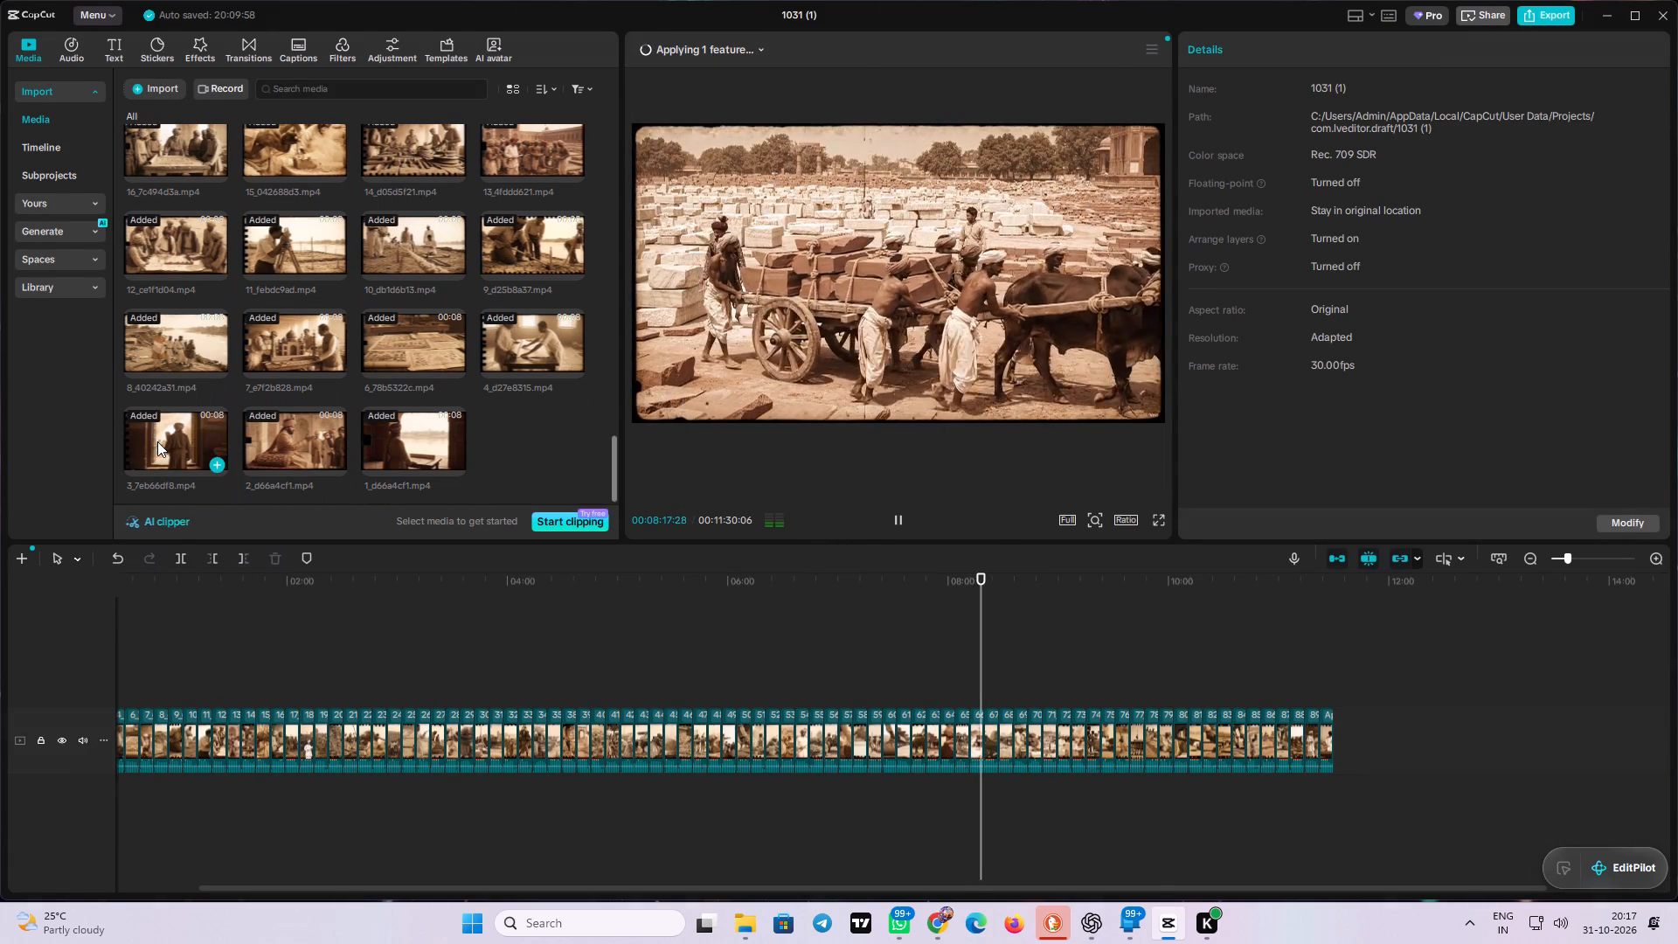
scroll(157, 441, "down", 5)
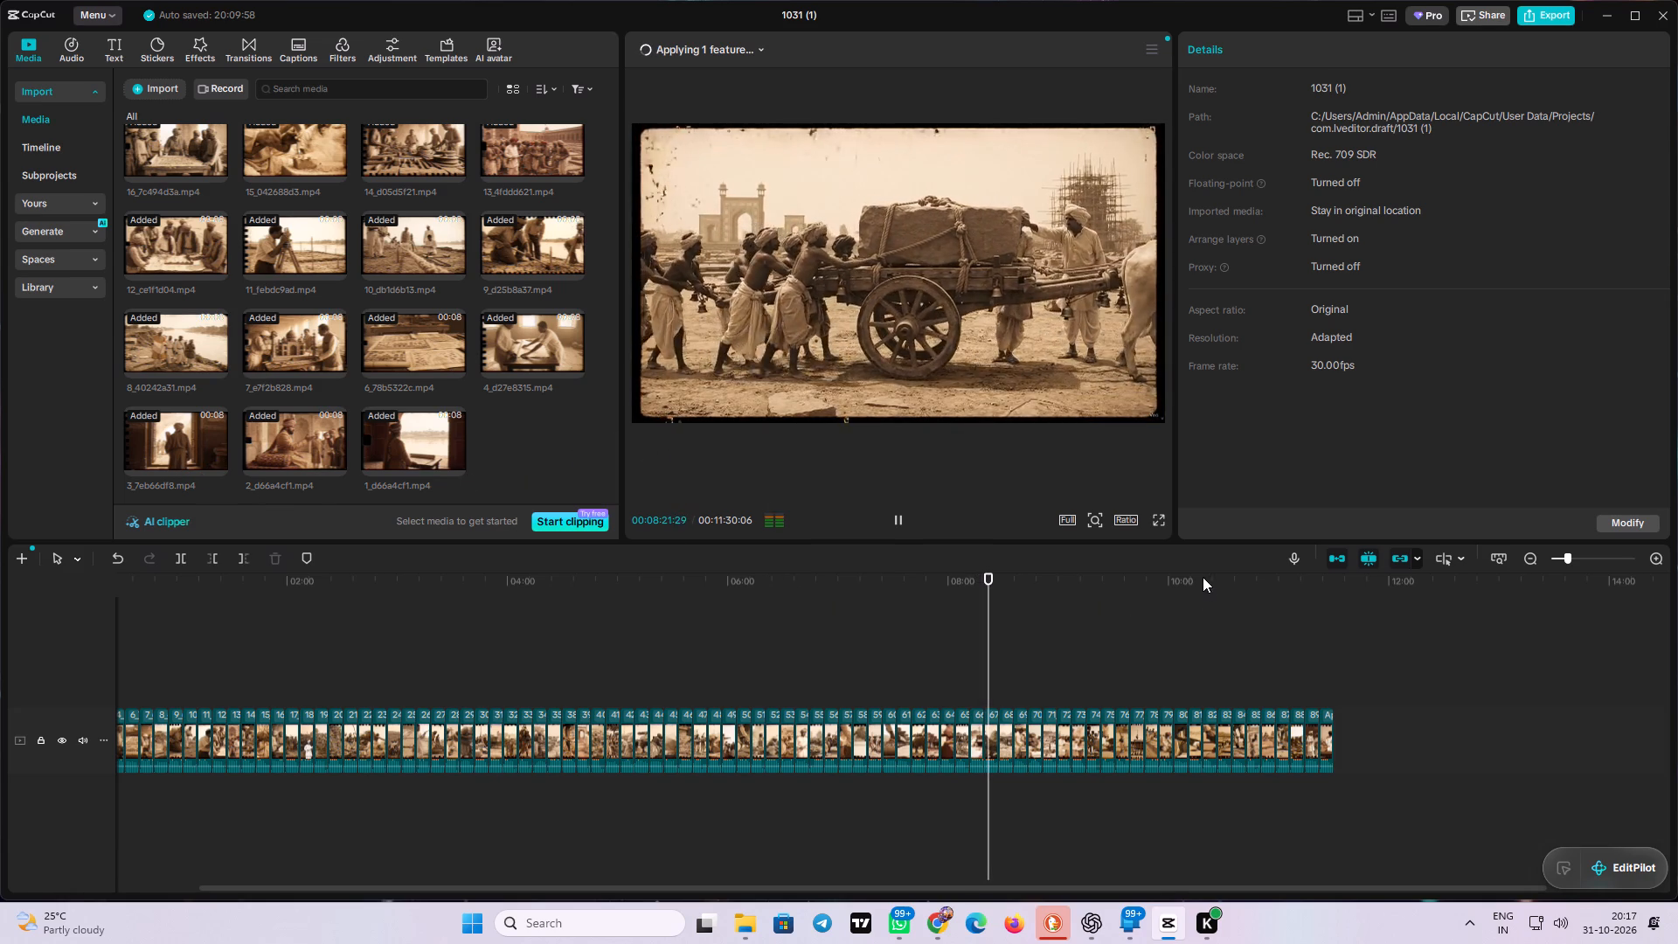
scroll(1199, 570, "up", 2)
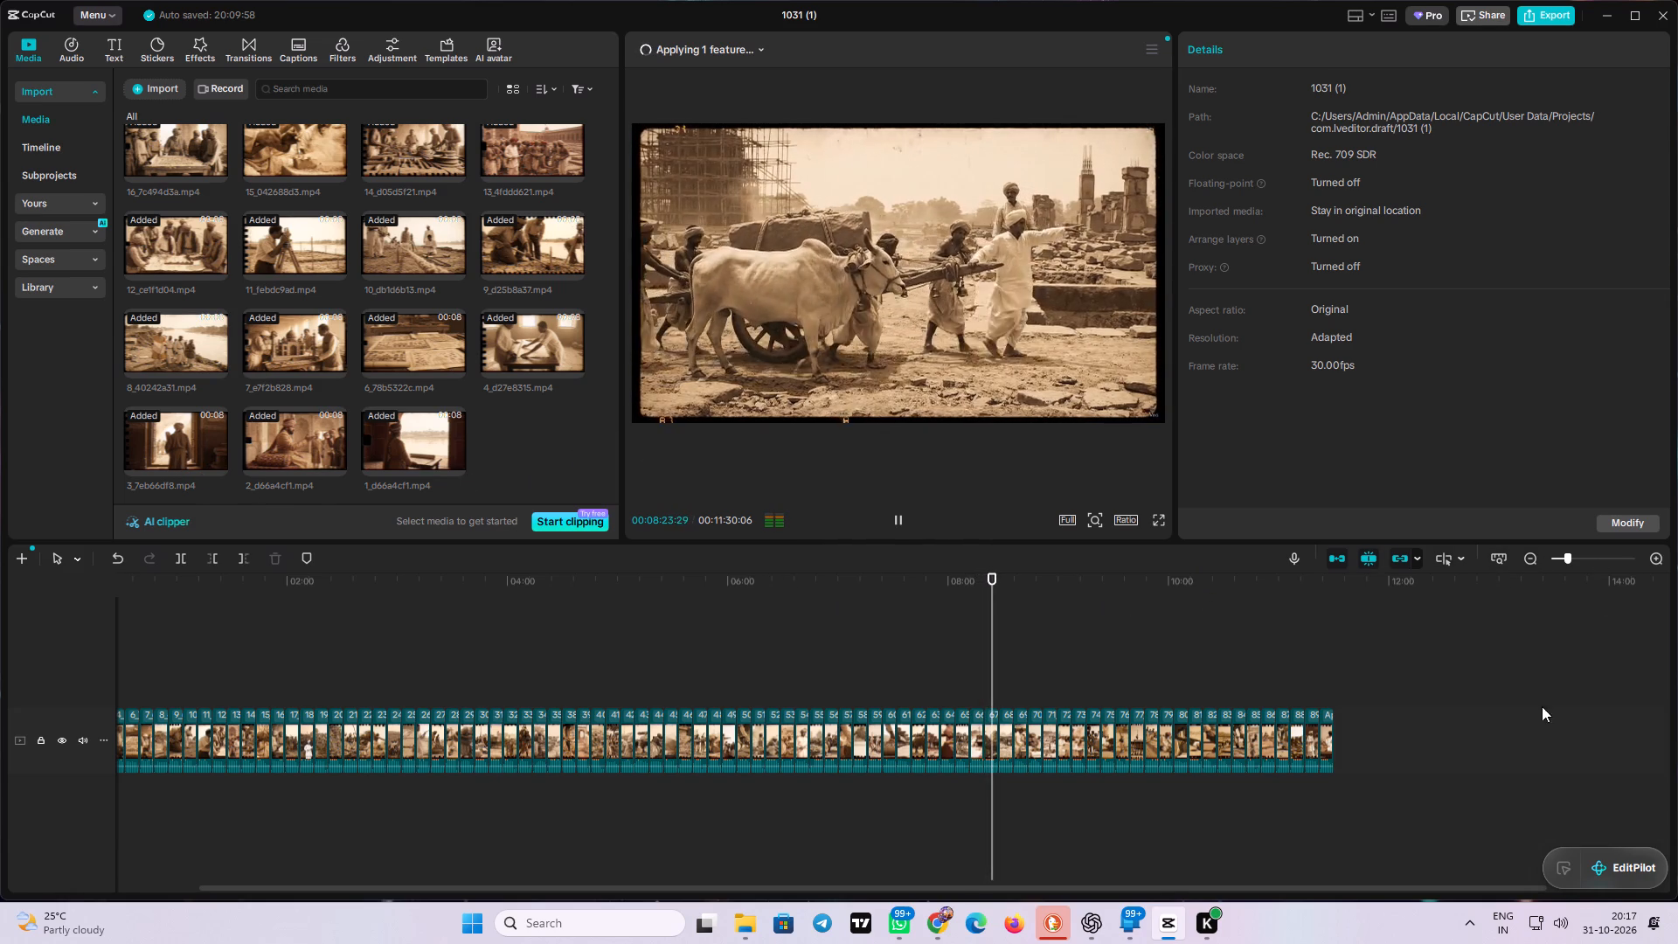
Check the progress of the motion blur being applied to clip 90_ce04aab4.mp4 while the preview plays.
scroll(1273, 839, "down", 1)
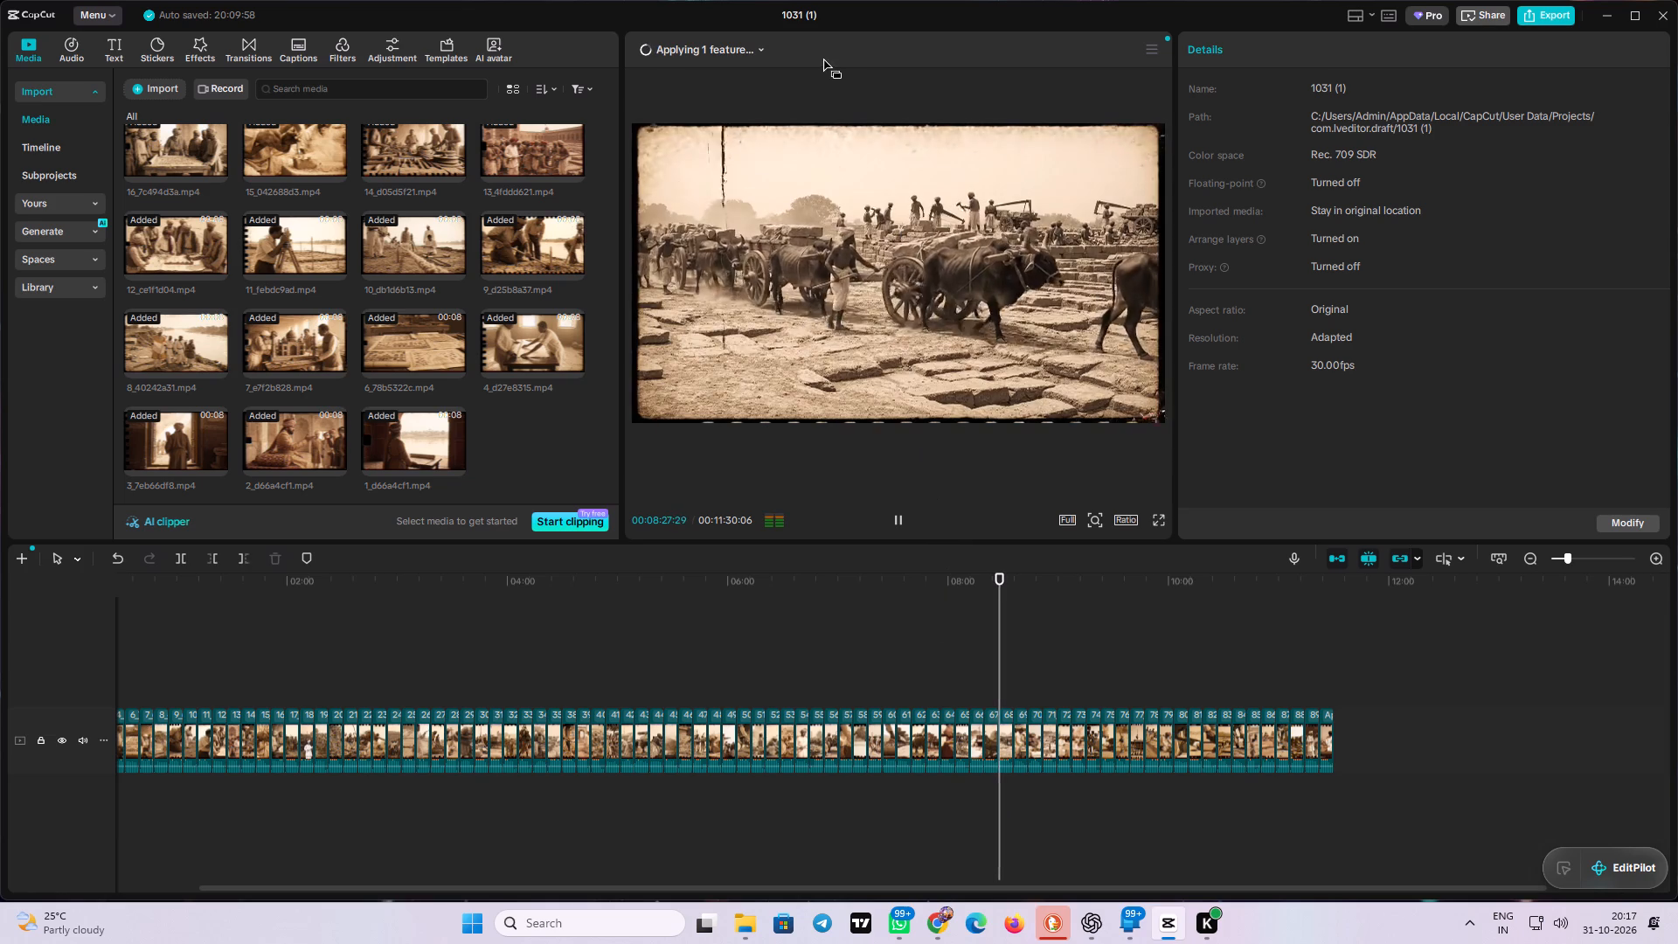
left_click(763, 51)
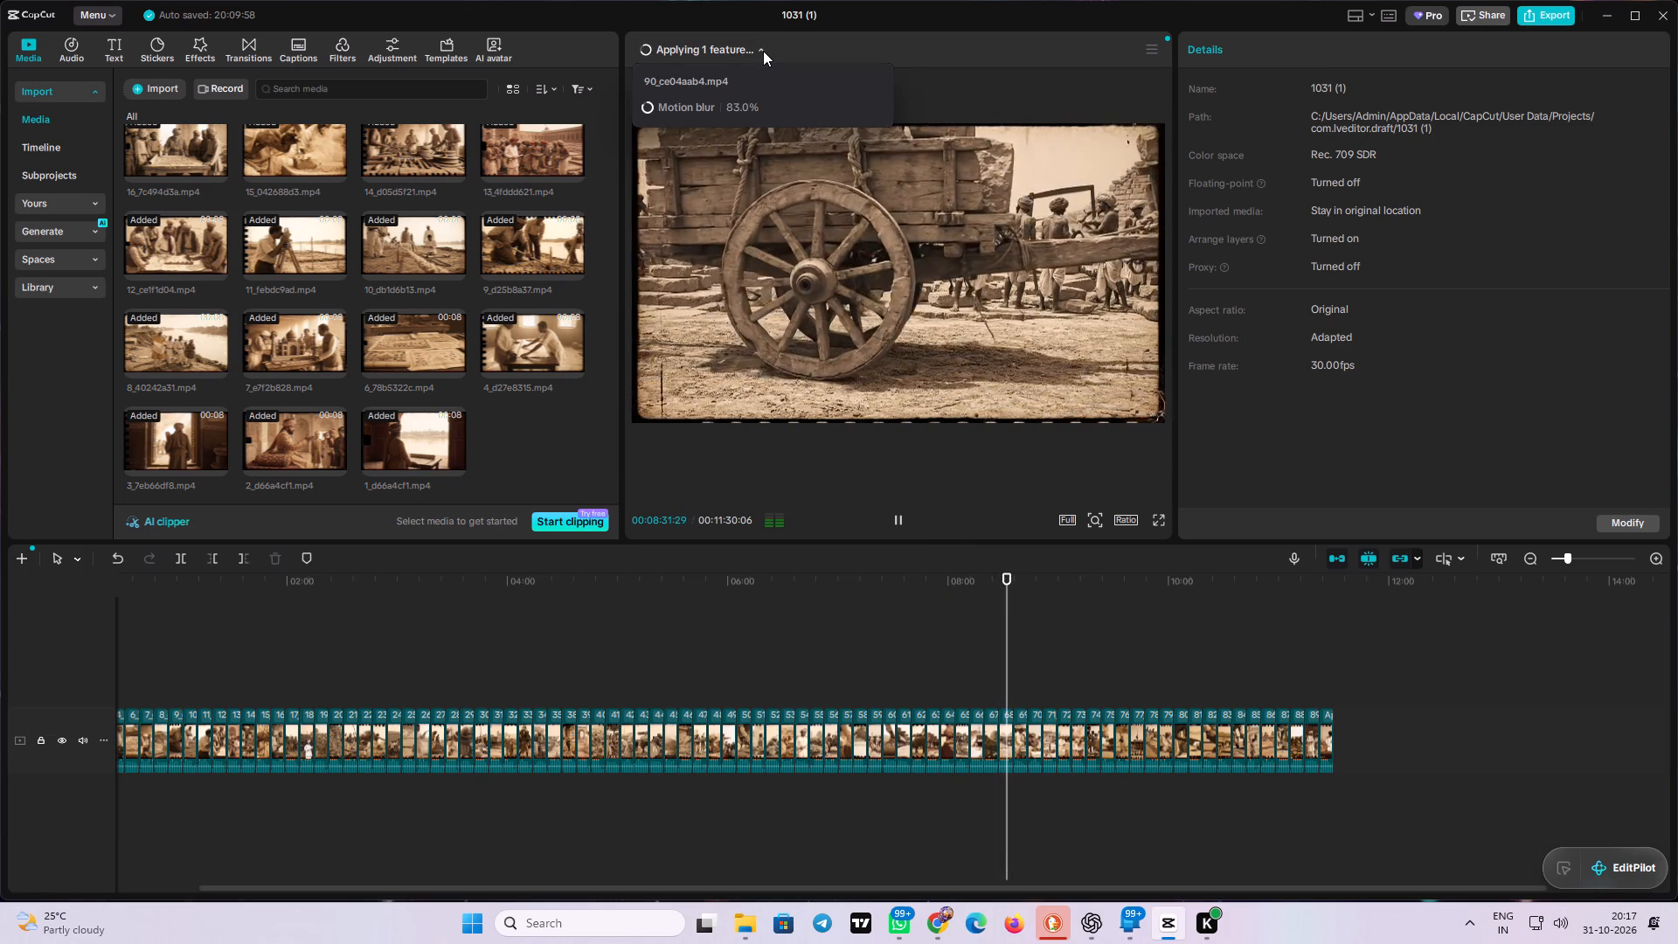
left_click(763, 51)
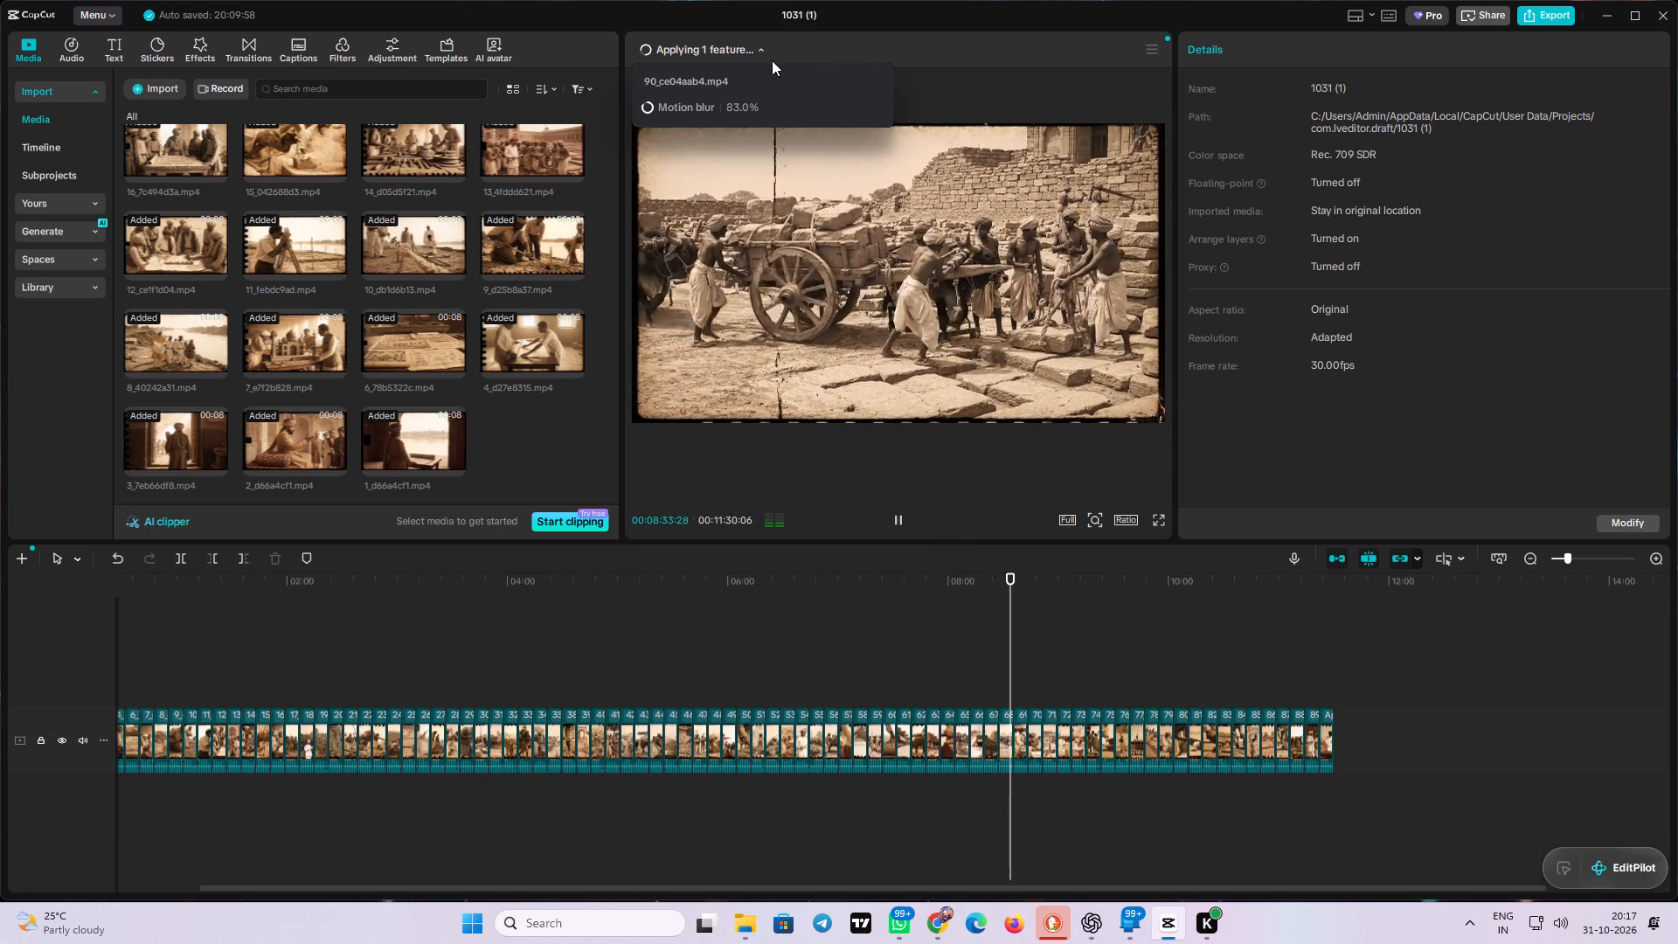
left_click(1134, 78)
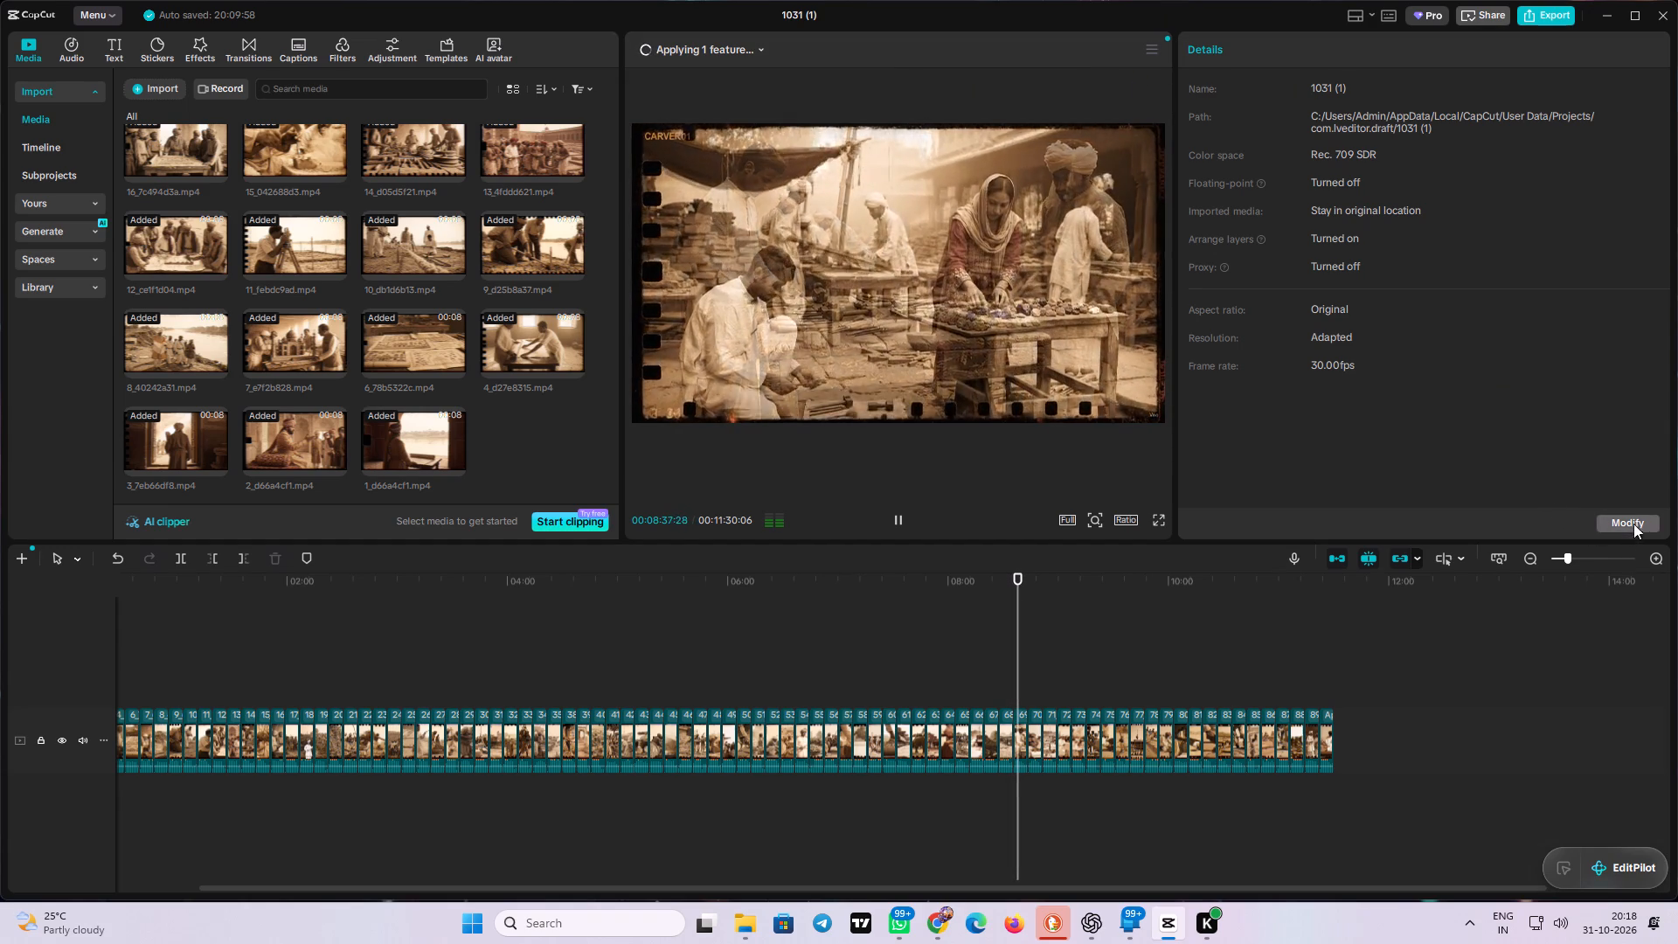
Look over the preview's options for color oscilloscope, guides and rulers, and still-frame export.
left_click(1411, 170)
left_click(1159, 57)
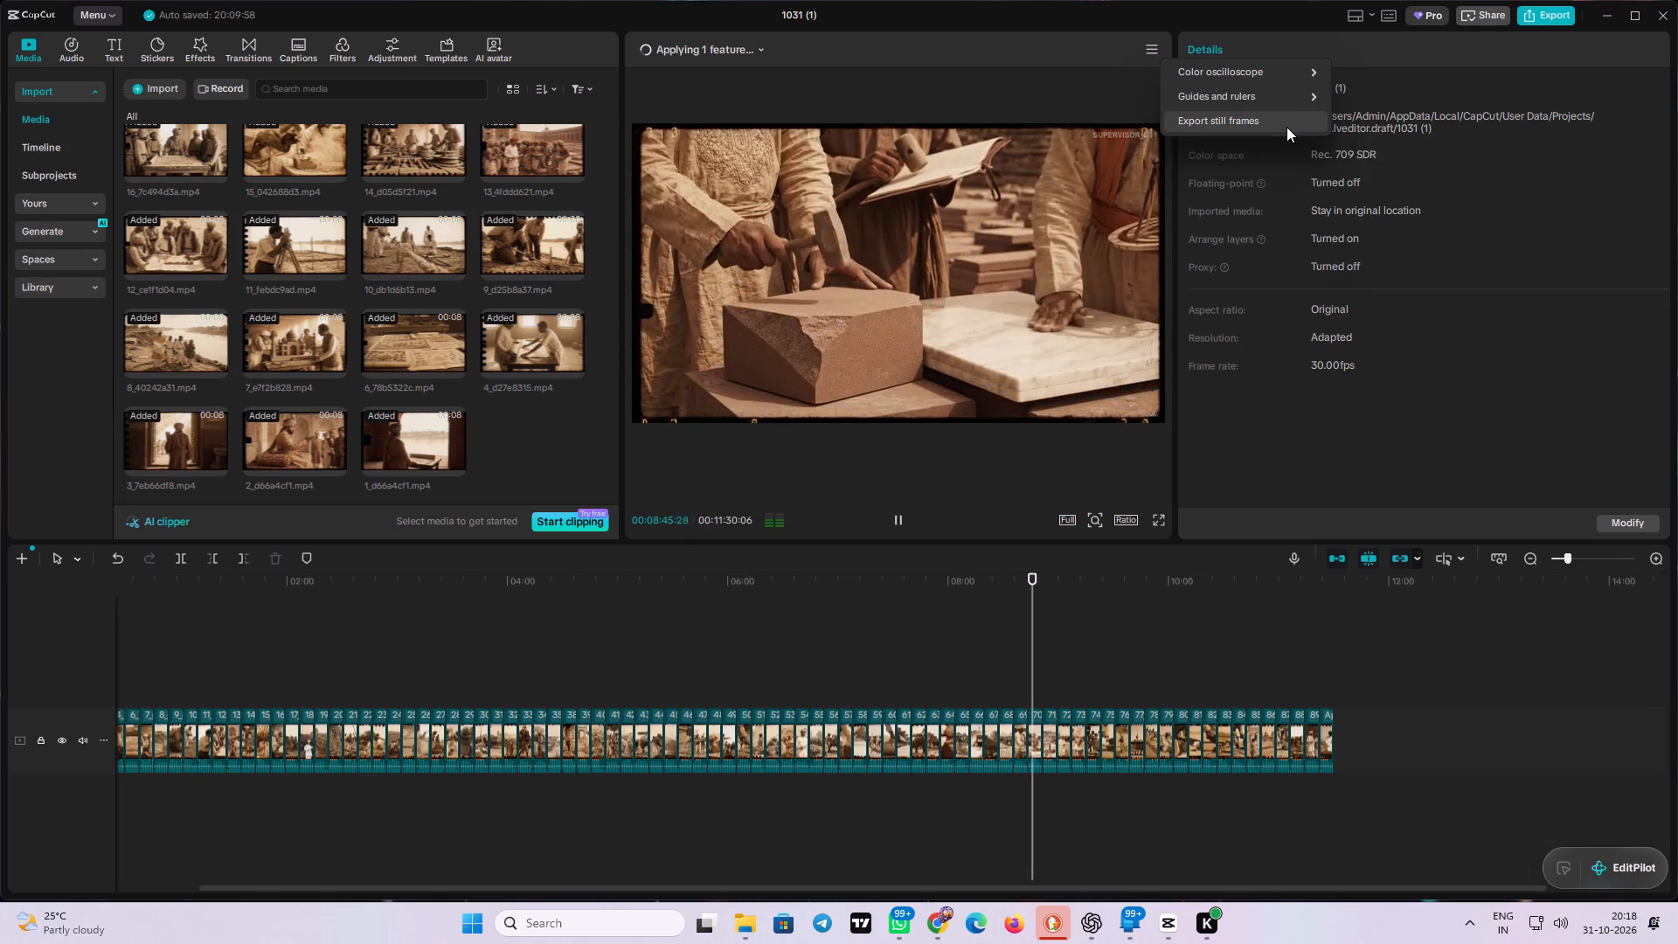
left_click(1267, 421)
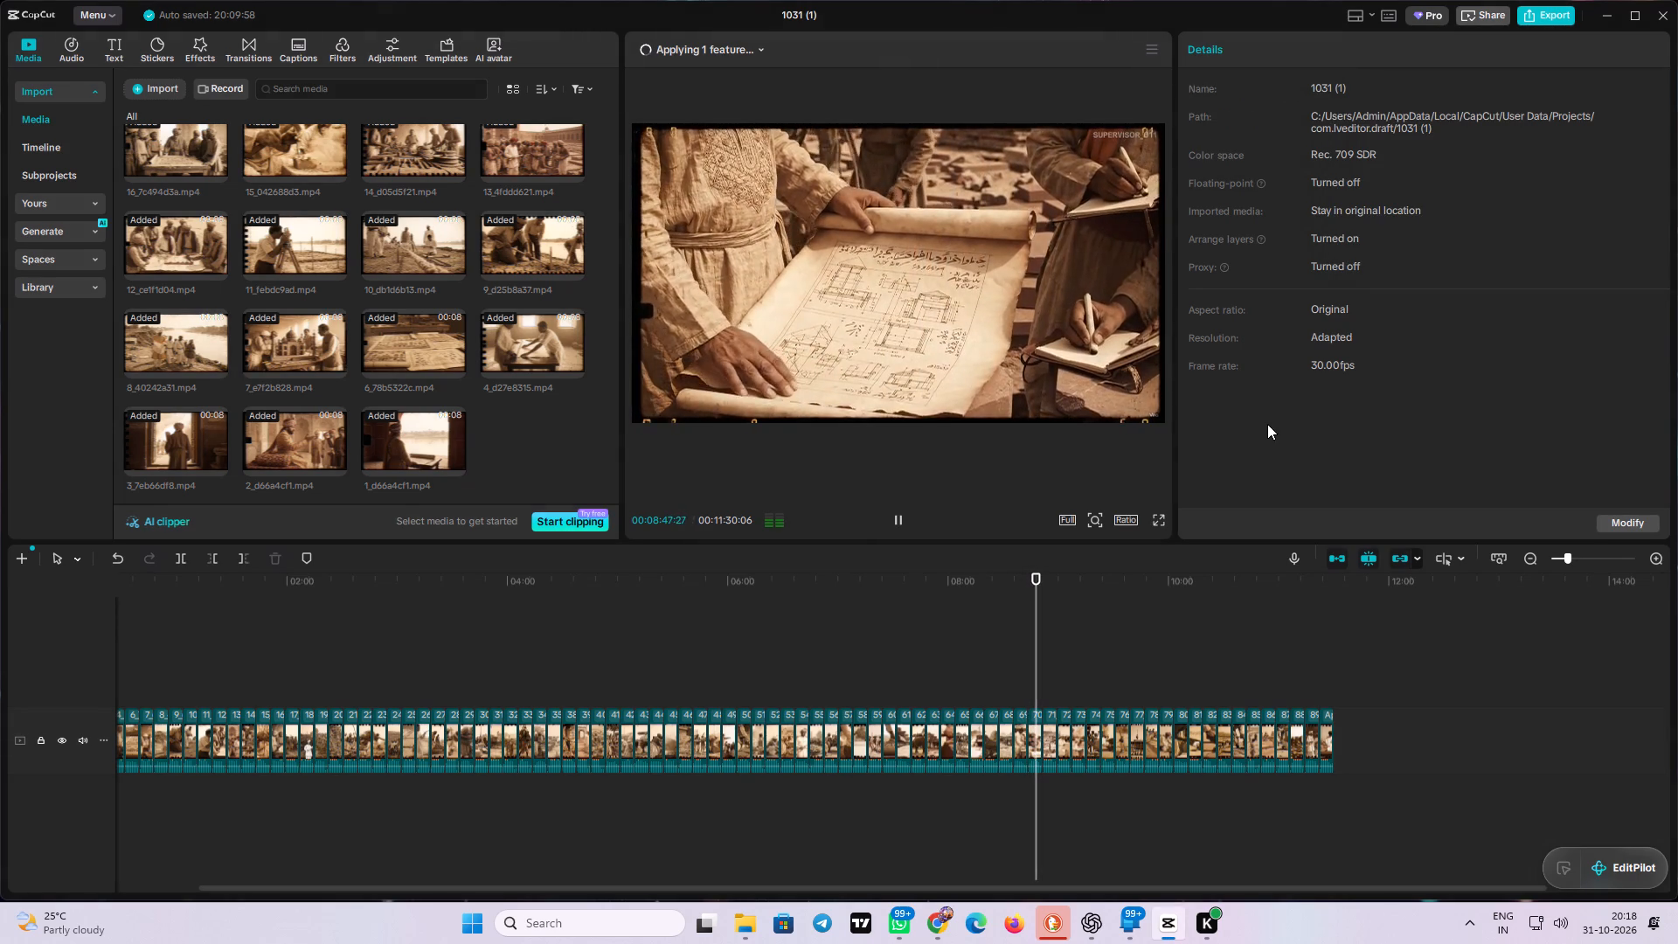
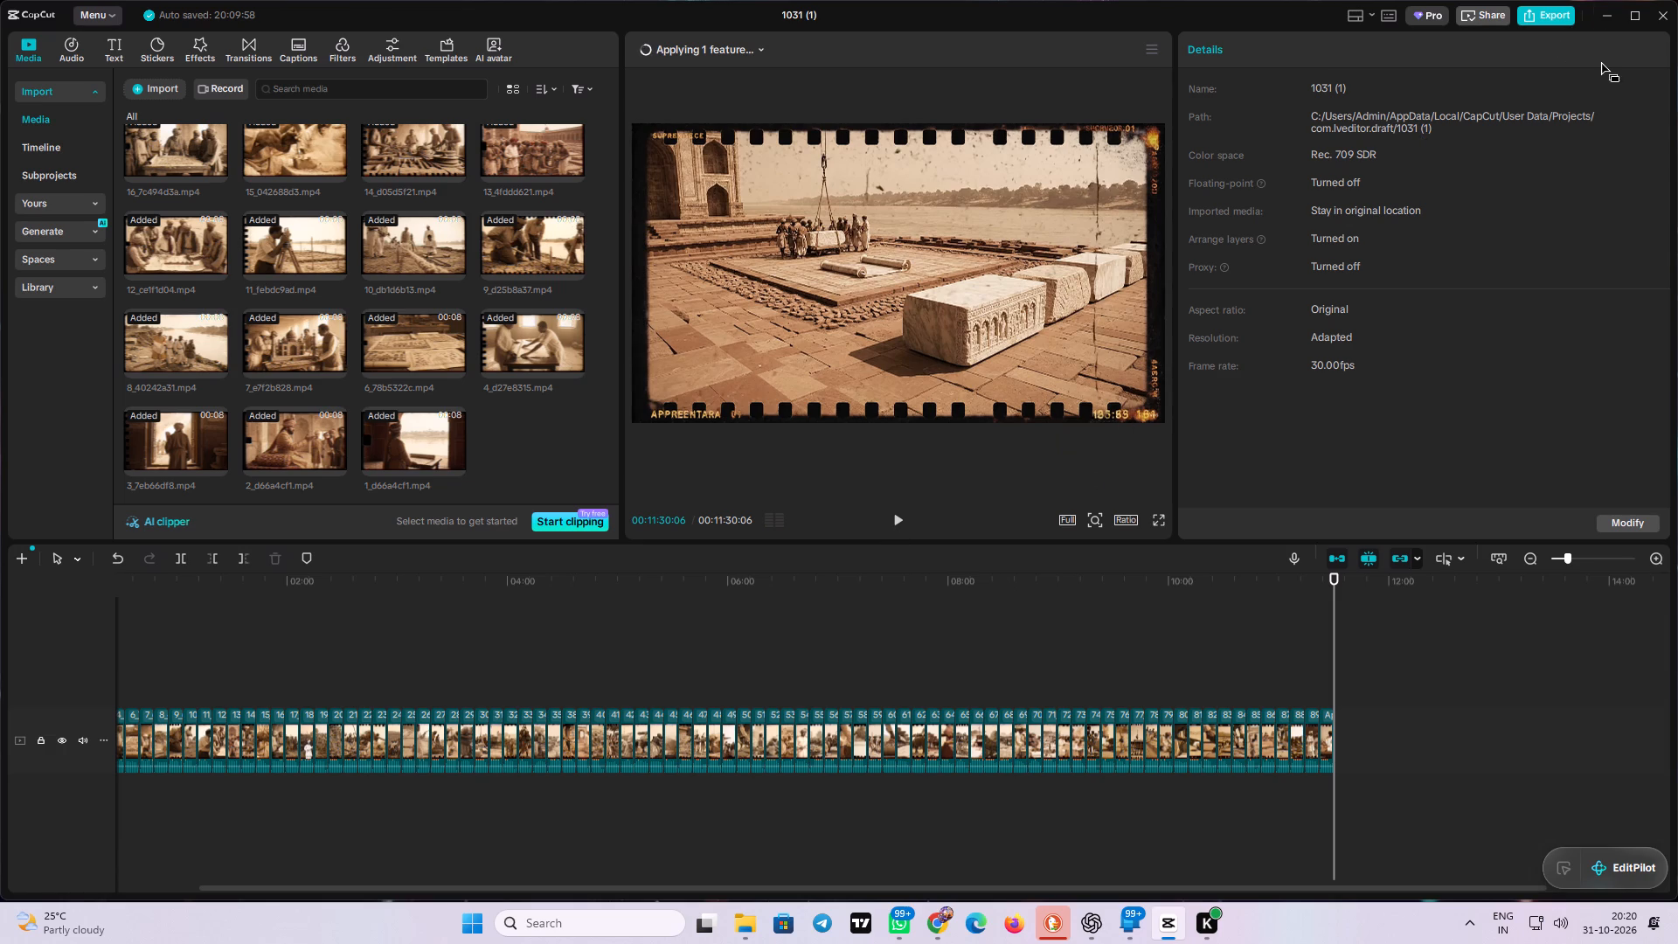
Save the 1031 (1) project.
key("ctrl+s")
key("ctrl+s")
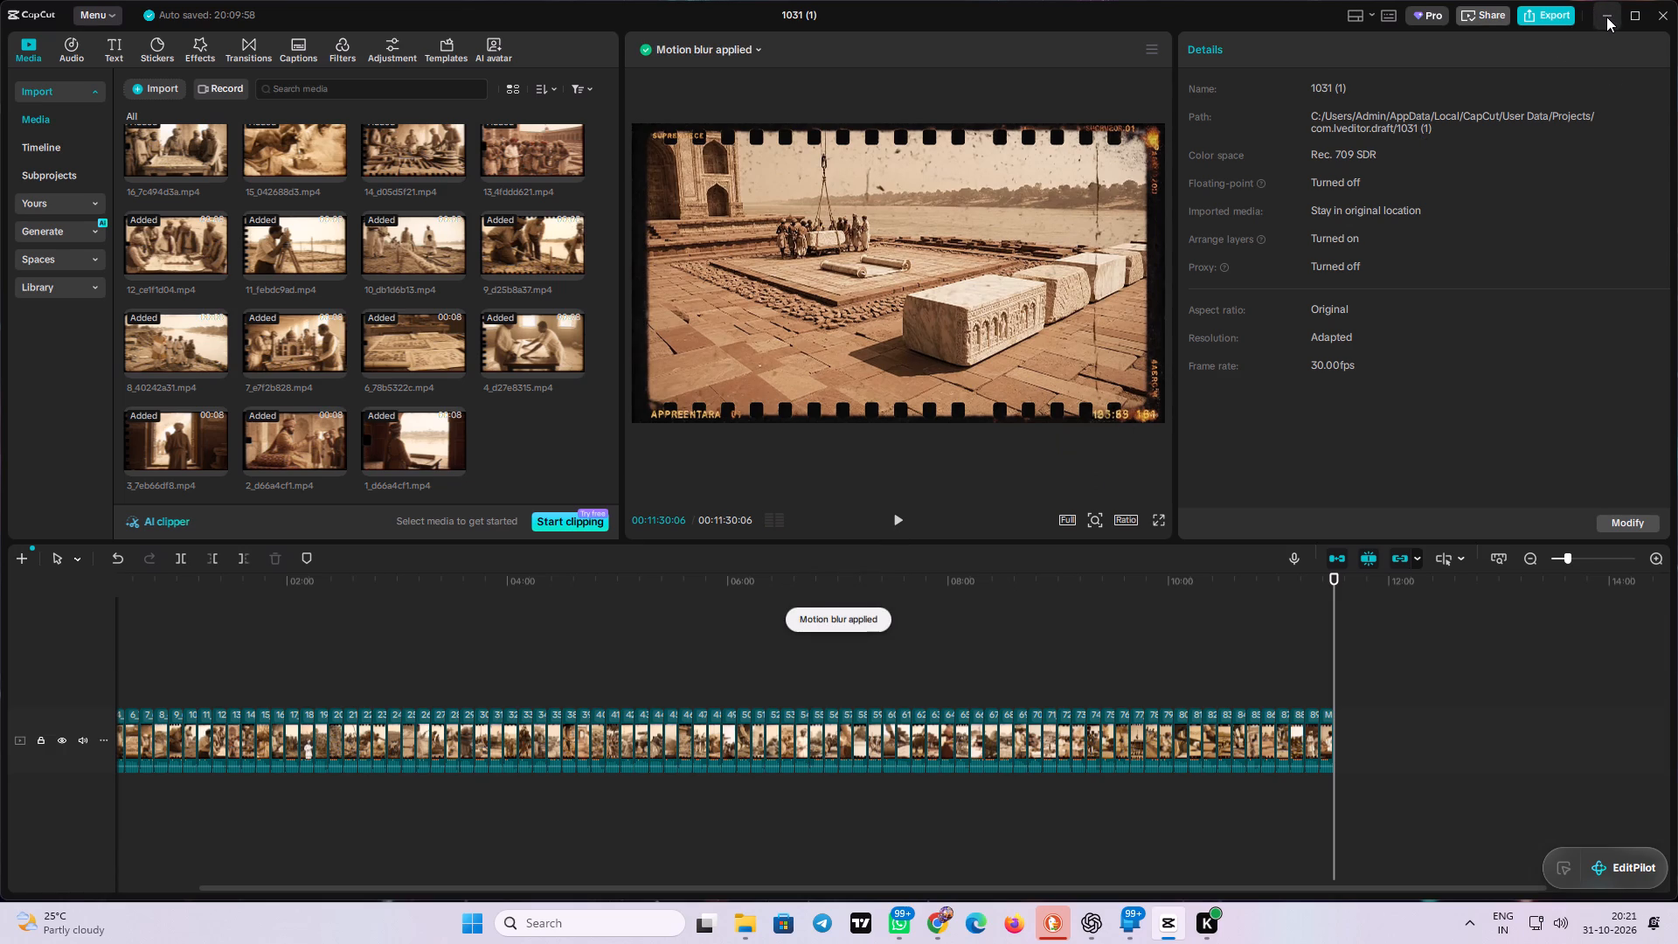
Play the opening seconds of the timeline from the start to check the first clip, and pause.
left_click(896, 522)
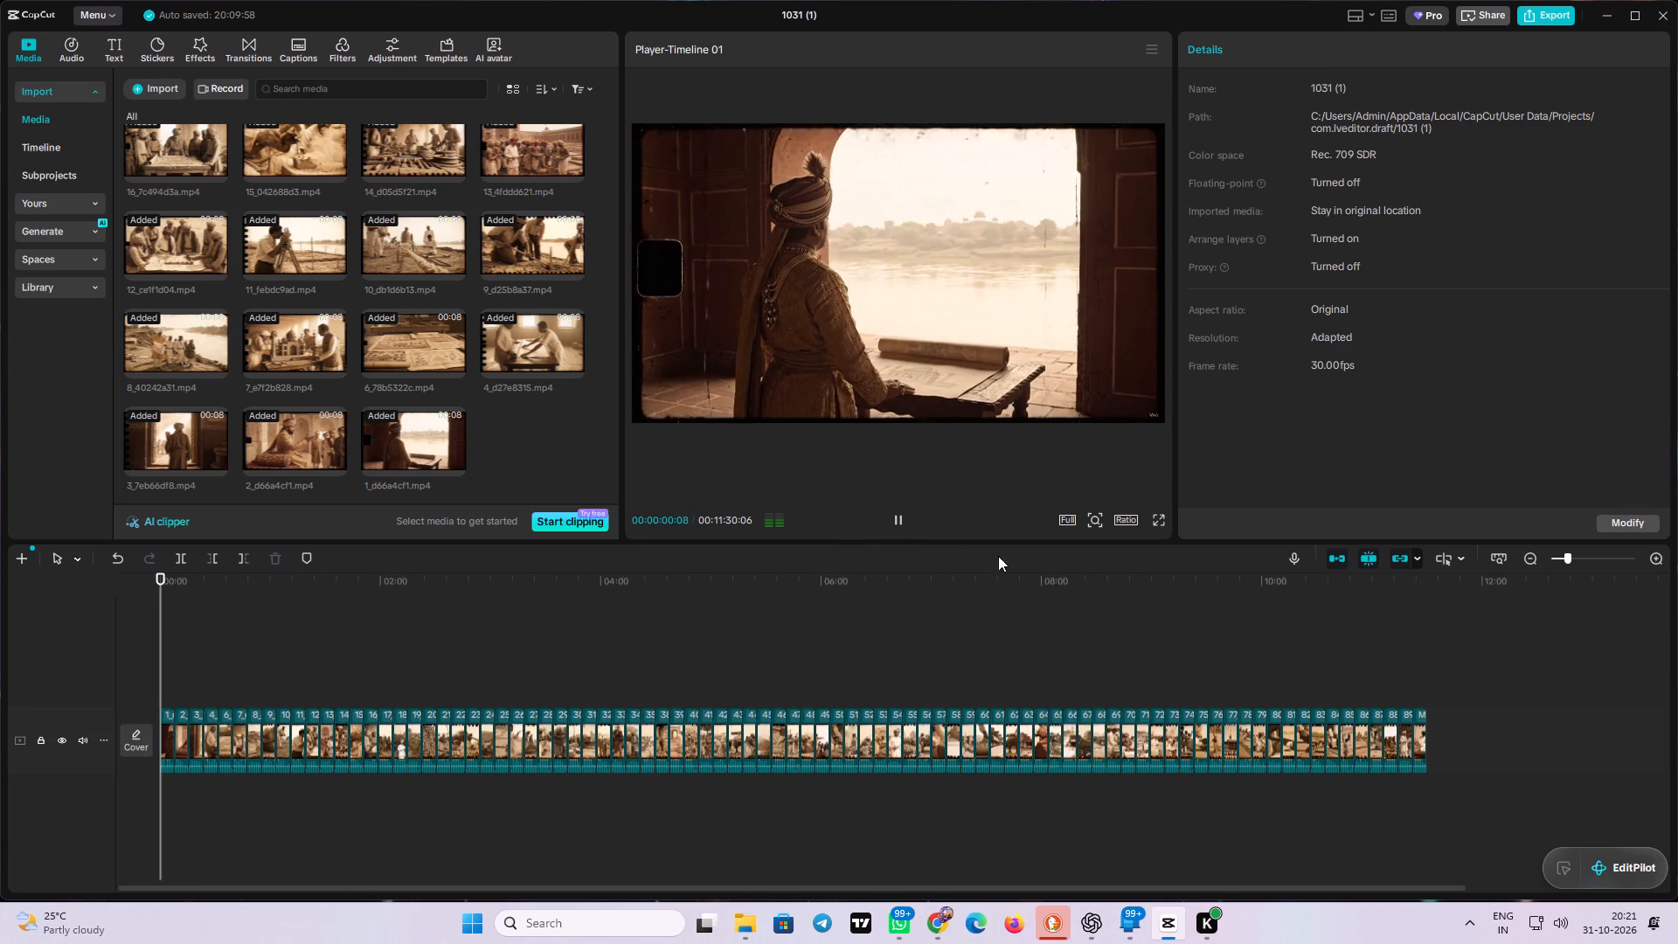